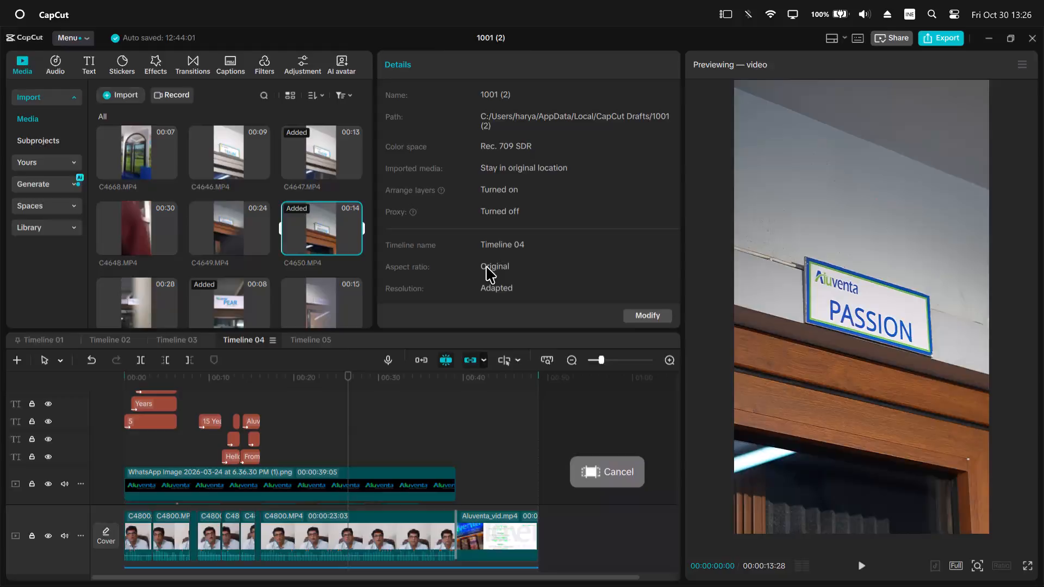
View the Adobe Podcast Enhance Speech page in Chrome and switch back to the CapCut project.
{"action": "key", "text": "alt+Tab"}
{"action": "key", "text": "alt+Tab"}
{"action": "key", "text": "alt+Tab"}
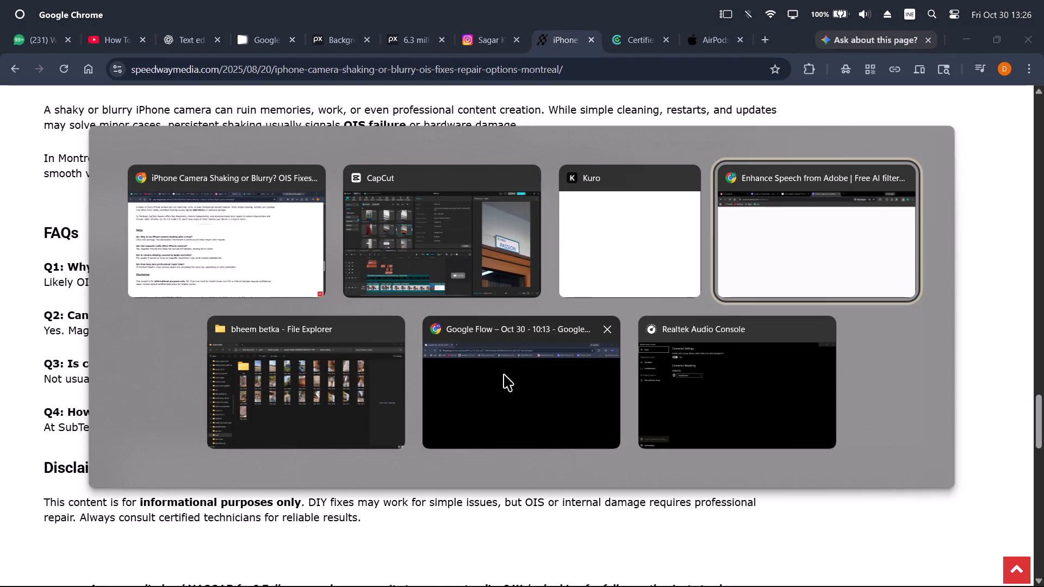
{"action": "left_click", "coordinate": [460, 286], "text": "alt"}
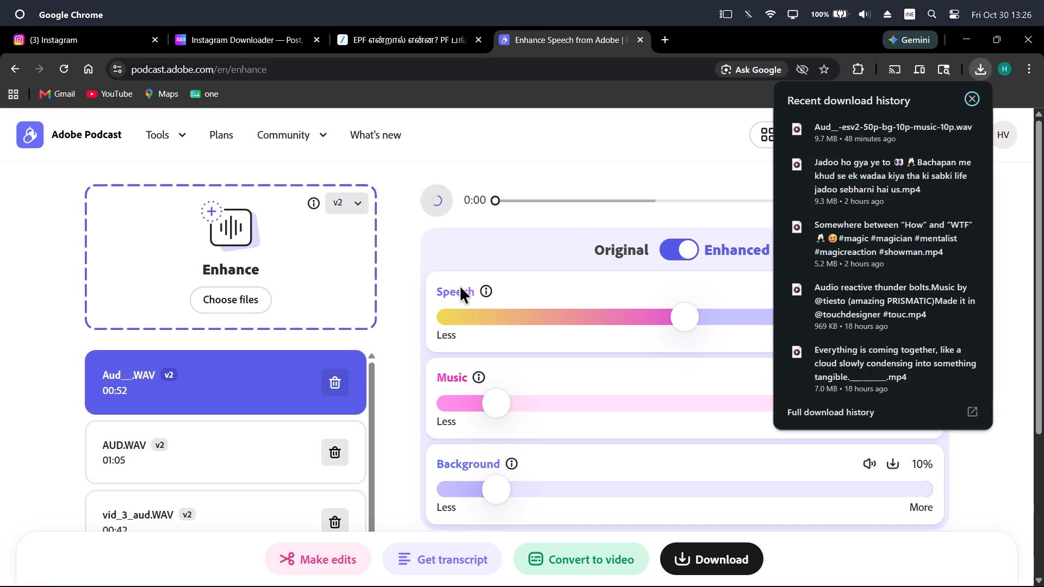
{"action": "key", "text": "alt+Tab"}
{"action": "key", "text": "alt+Tab"}
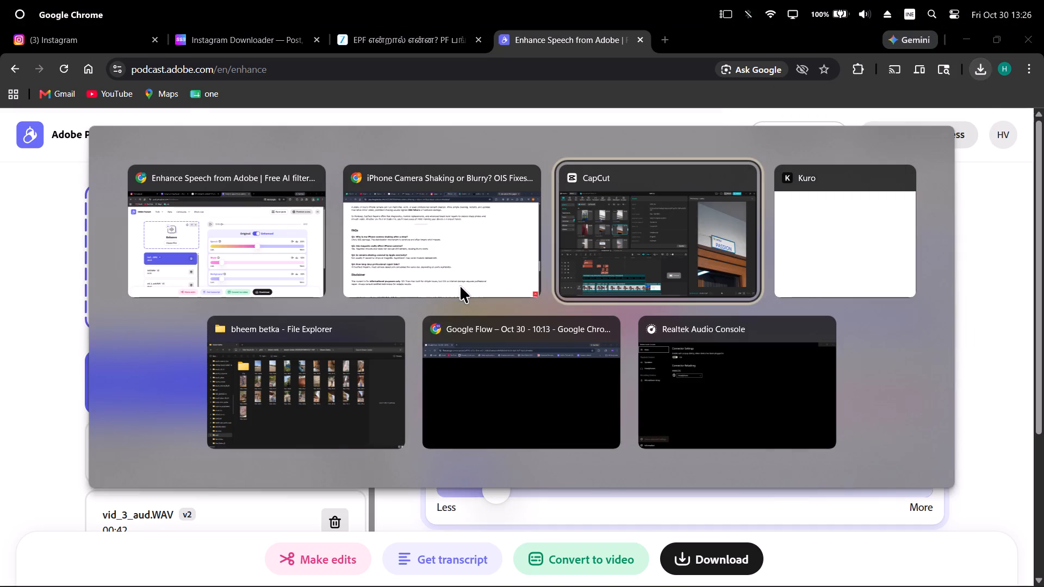
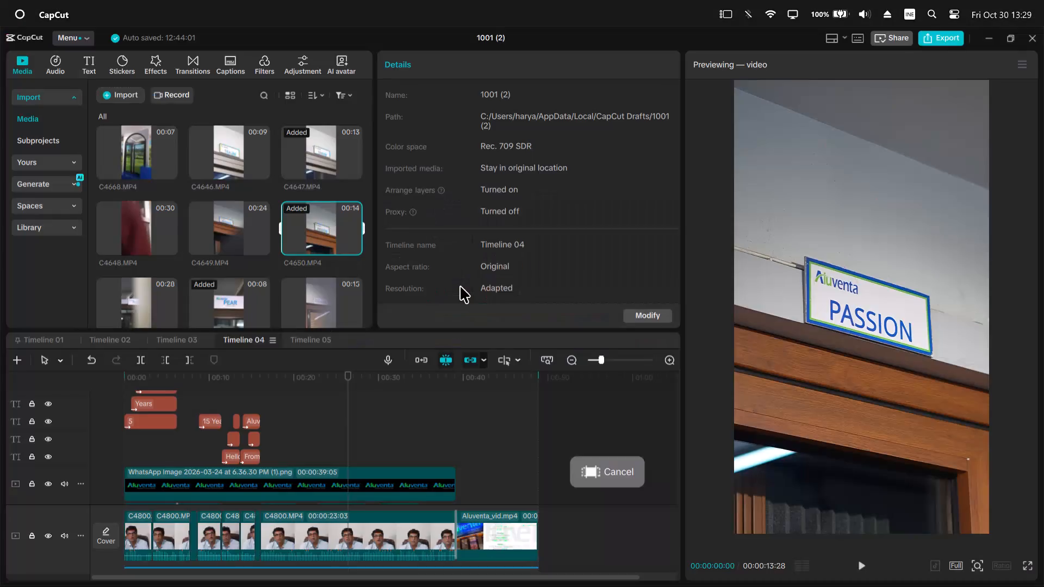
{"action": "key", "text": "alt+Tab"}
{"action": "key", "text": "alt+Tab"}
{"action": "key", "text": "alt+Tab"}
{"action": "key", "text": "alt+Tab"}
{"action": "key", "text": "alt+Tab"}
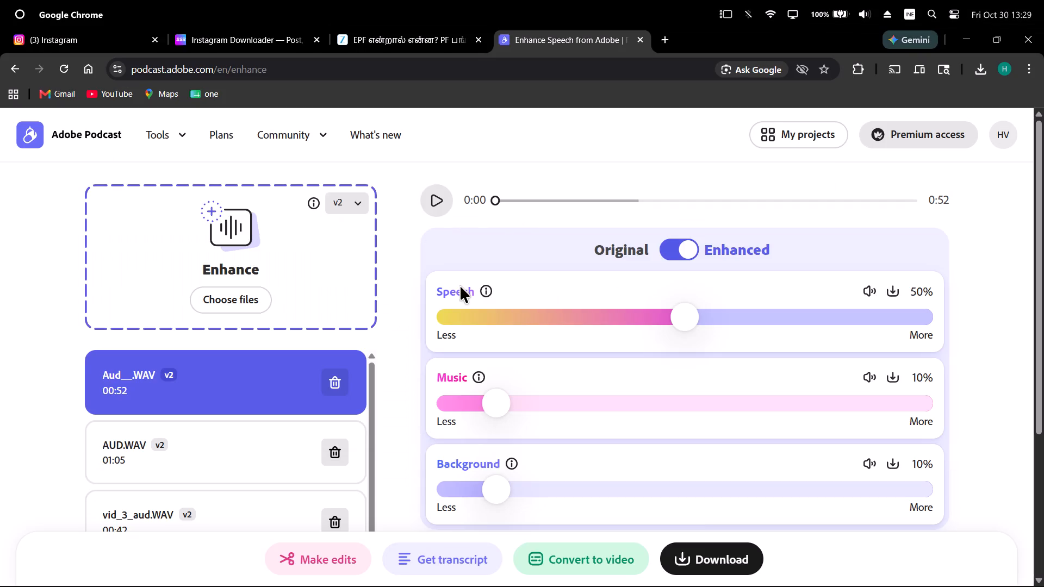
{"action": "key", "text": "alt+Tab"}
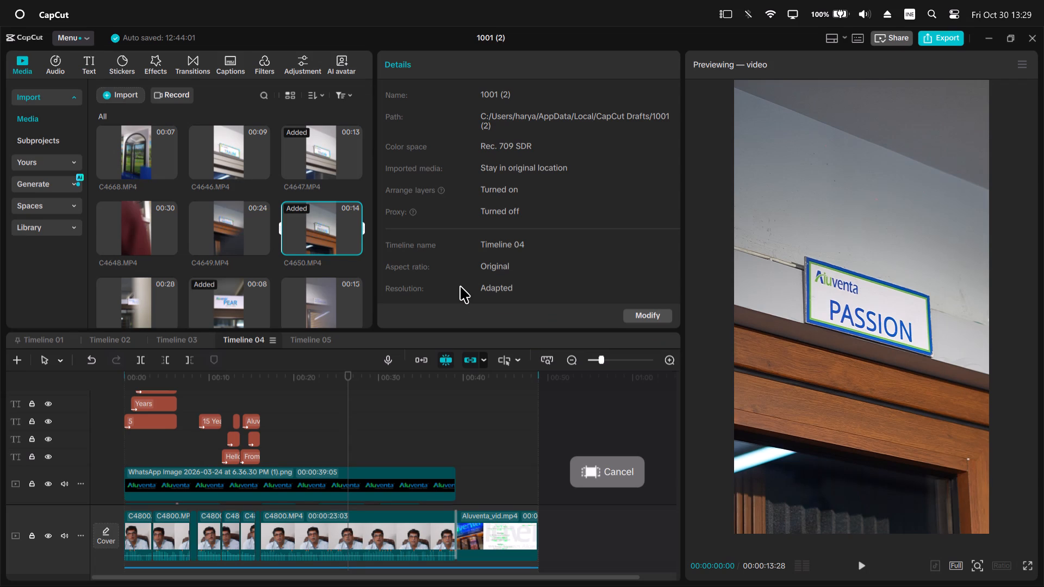
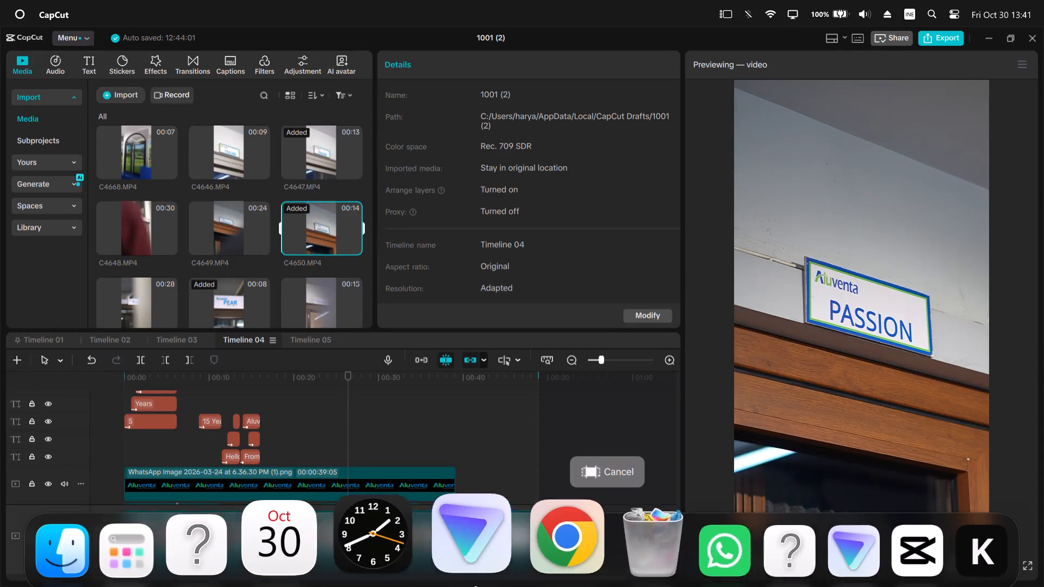
Switch to Chrome and open the Harshit profile to reach the Adobe Podcast speech enhancement page.
{"action": "left_click", "coordinate": [546, 554]}
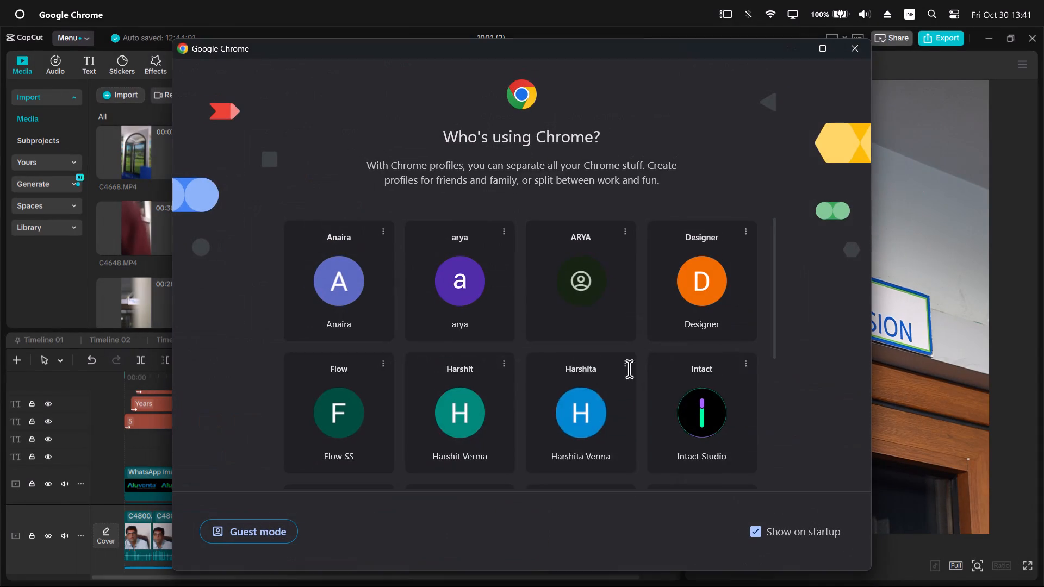
{"action": "left_click", "coordinate": [411, 447]}
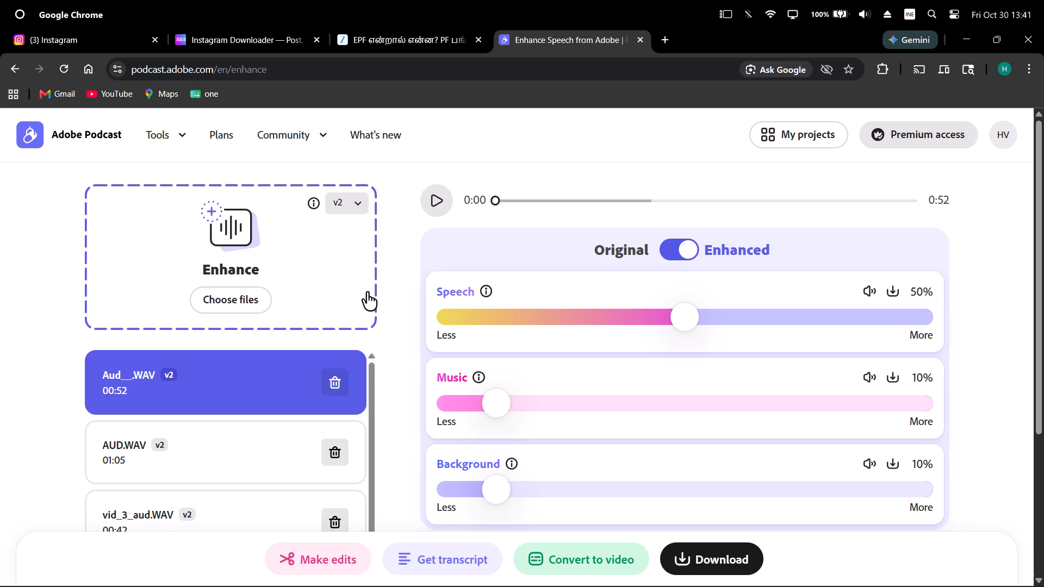
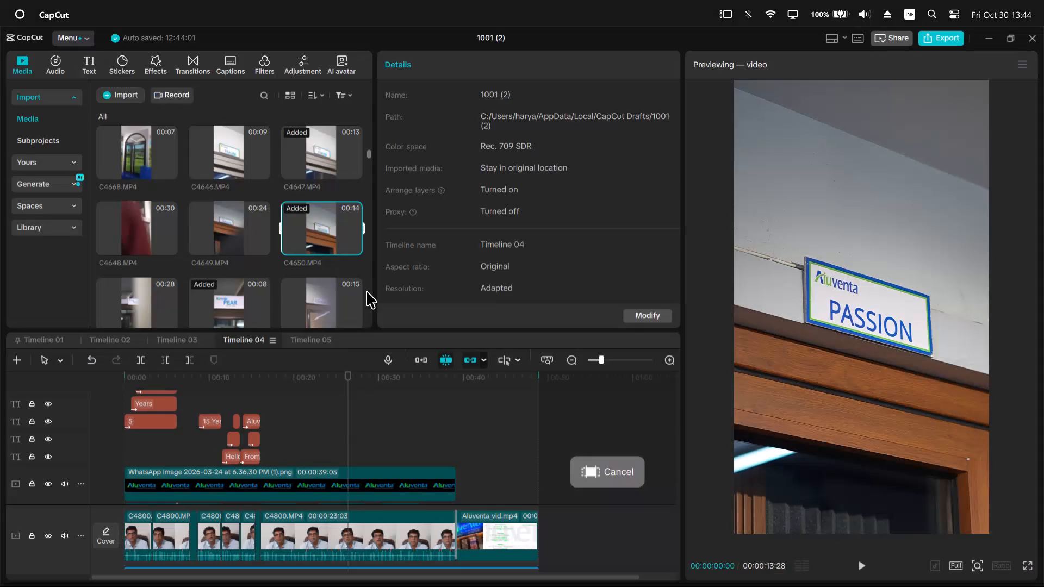
Switch from CapCut to the Adobe Podcast speech enhancement page in Chrome.
{"action": "key", "text": "alt+Tab"}
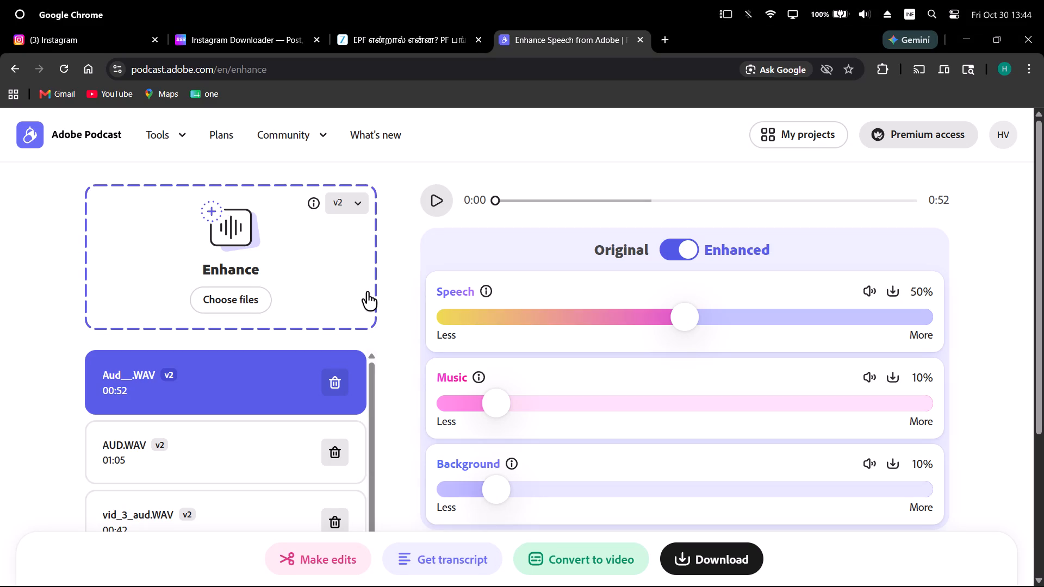
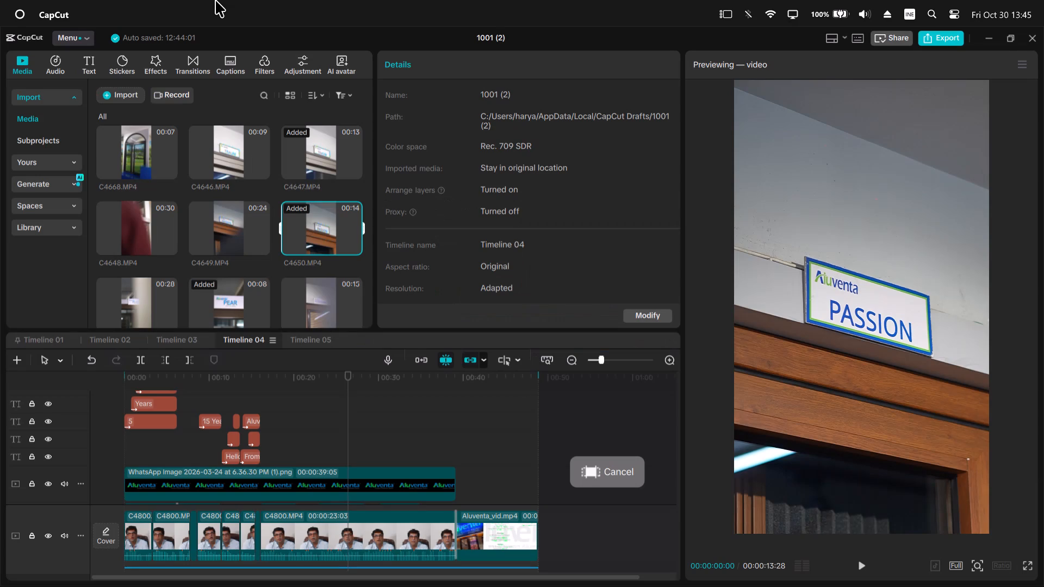
Switch from the CapCut project to the Chrome window with the Instagram reels page.
{"action": "key", "text": "alt+Tab"}
{"action": "key", "text": "alt+Tab"}
{"action": "key", "text": "alt+Tab"}
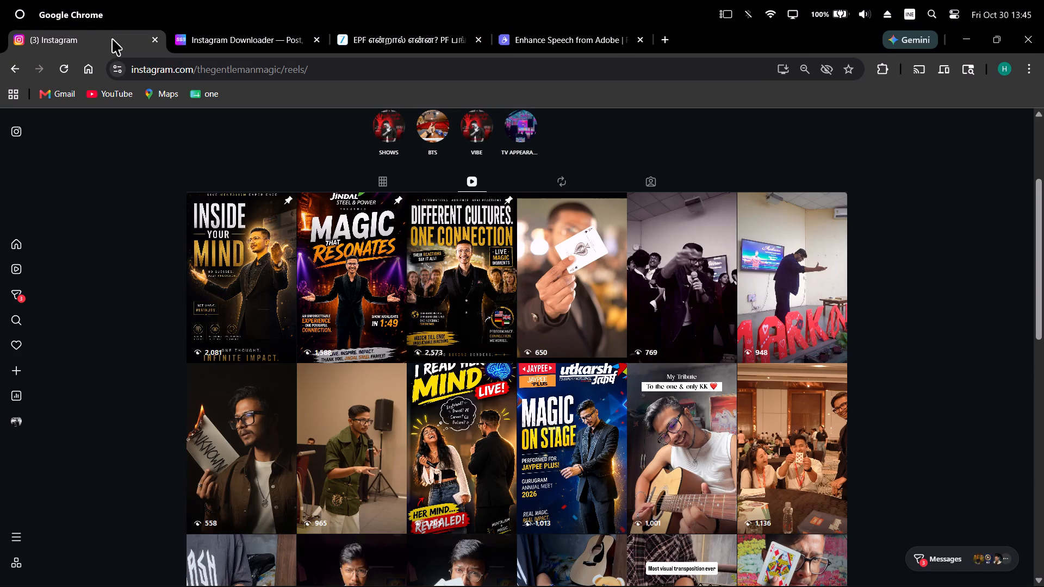
Open the Instagram direct messages inbox from the profile's reels page.
{"action": "left_click", "coordinate": [24, 292]}
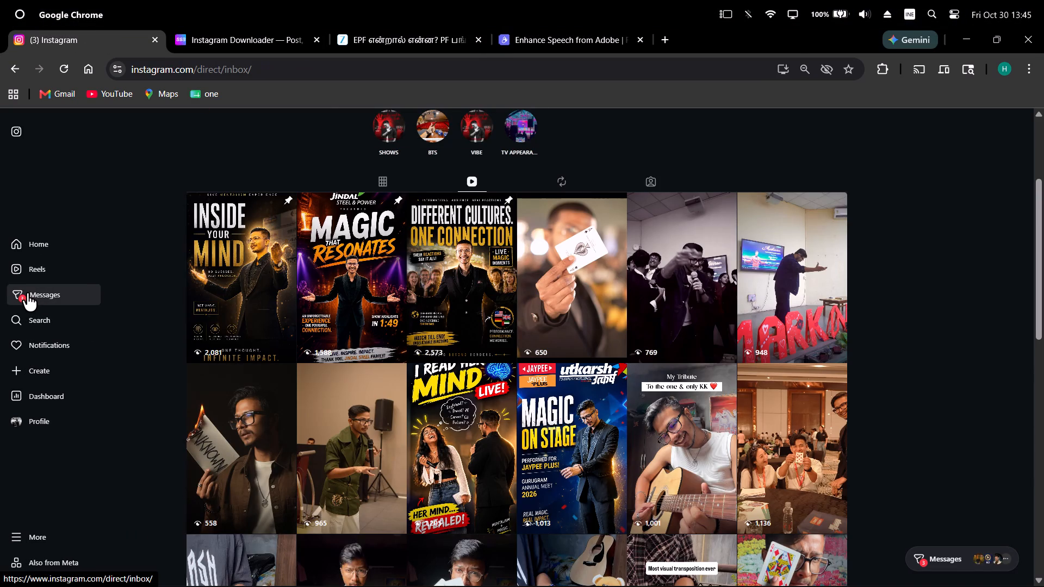
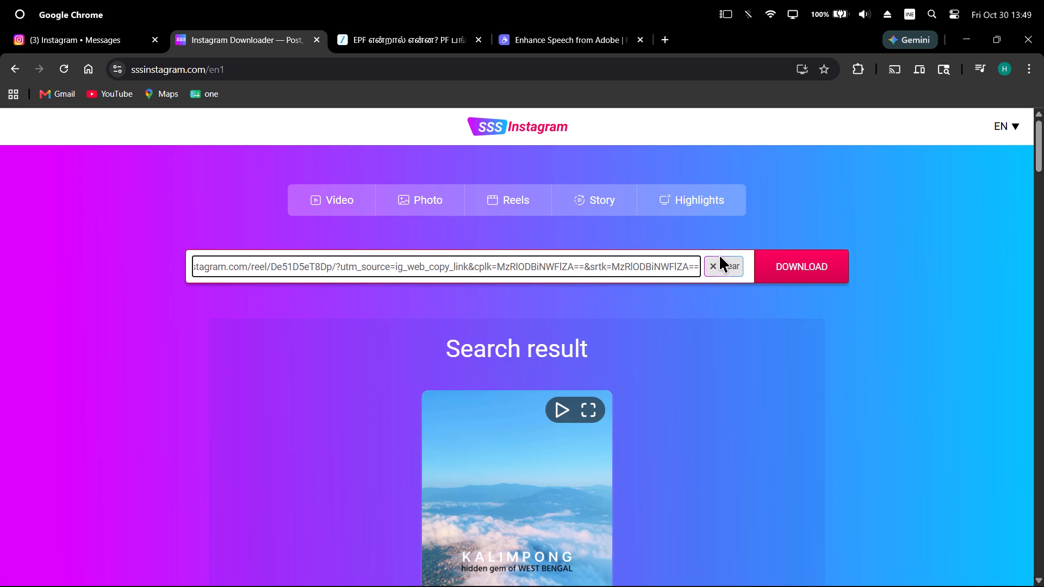
Download the Kalimpong, West Bengal reel from the search result and save it as an MP4 file in the Downloads folder.
{"action": "scroll", "coordinate": [616, 471], "scroll_direction": "down", "scroll_amount": 4}
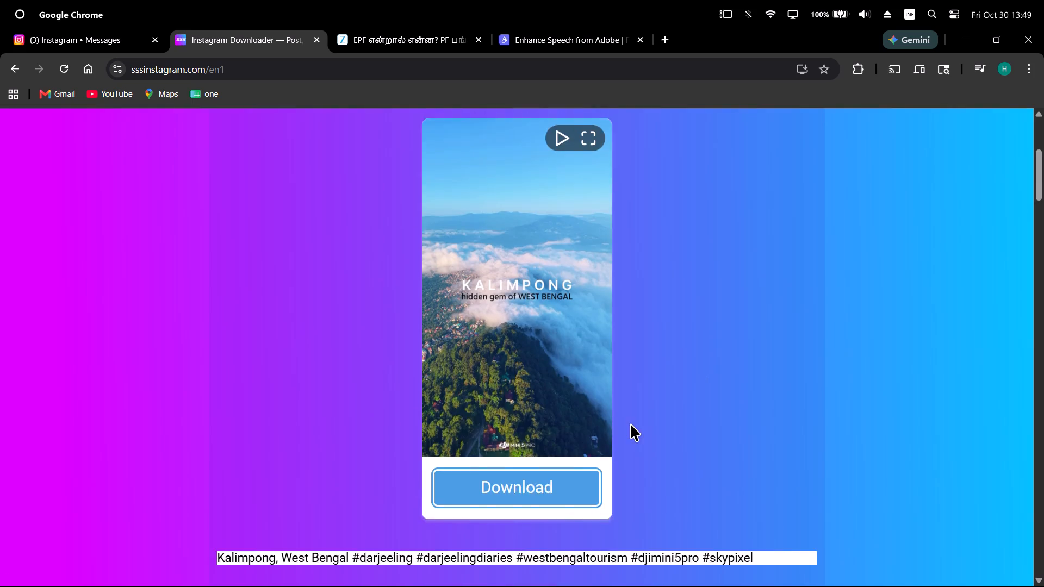
{"action": "scroll", "coordinate": [630, 424], "scroll_direction": "down", "scroll_amount": 2}
{"action": "left_click", "coordinate": [497, 326]}
{"action": "left_click", "coordinate": [499, 341]}
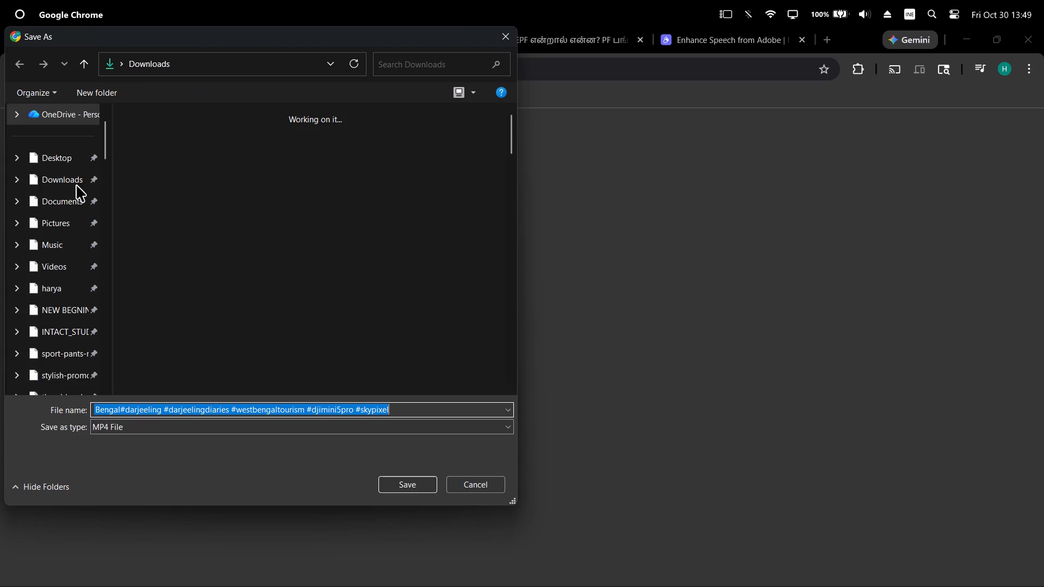
{"action": "left_click", "coordinate": [54, 179]}
{"action": "left_click", "coordinate": [428, 485]}
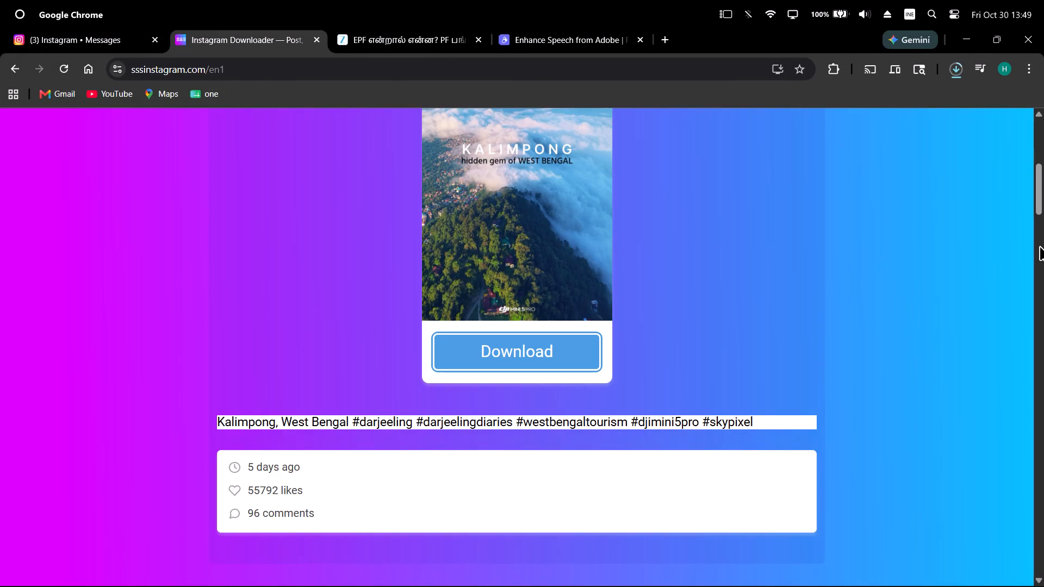
Open the recent download history to check the Kalimpong video download.
{"action": "left_click", "coordinate": [952, 70]}
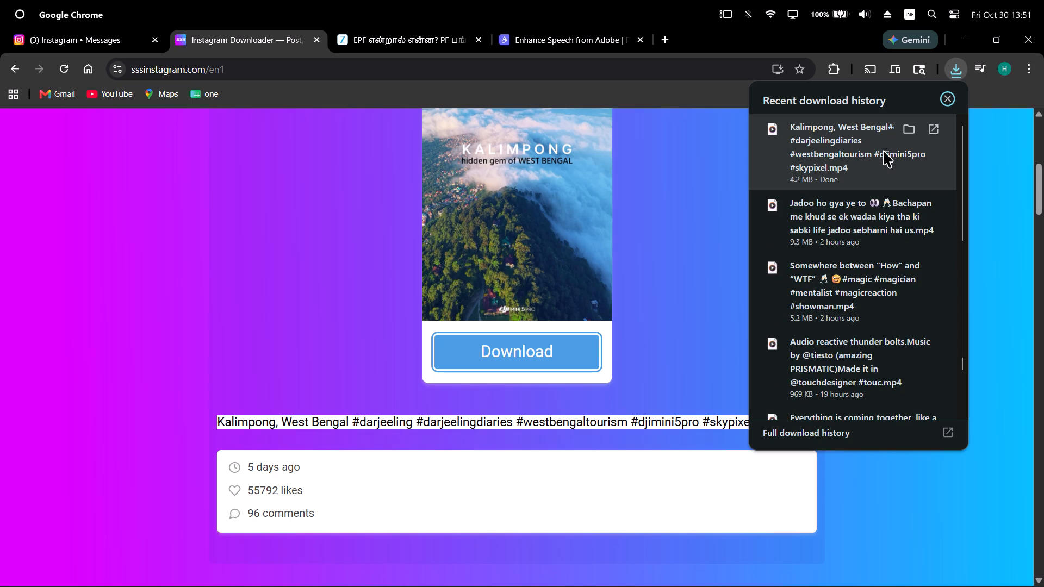
Bring the downloaded Kalimpong video from Chrome's recent downloads into CapCut's project media.
{"action": "left_click", "coordinate": [950, 65]}
{"action": "left_click", "coordinate": [955, 68]}
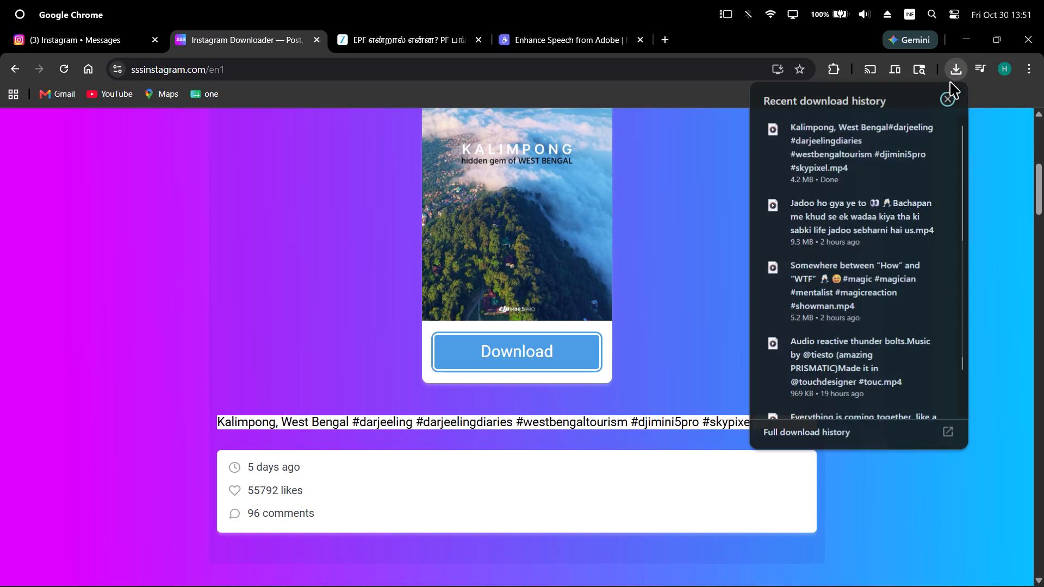
{"action": "left_click_drag", "start_coordinate": [864, 130], "coordinate": [707, 213]}
{"action": "key", "text": "alt+Tab"}
{"action": "key", "text": "alt+Tab"}
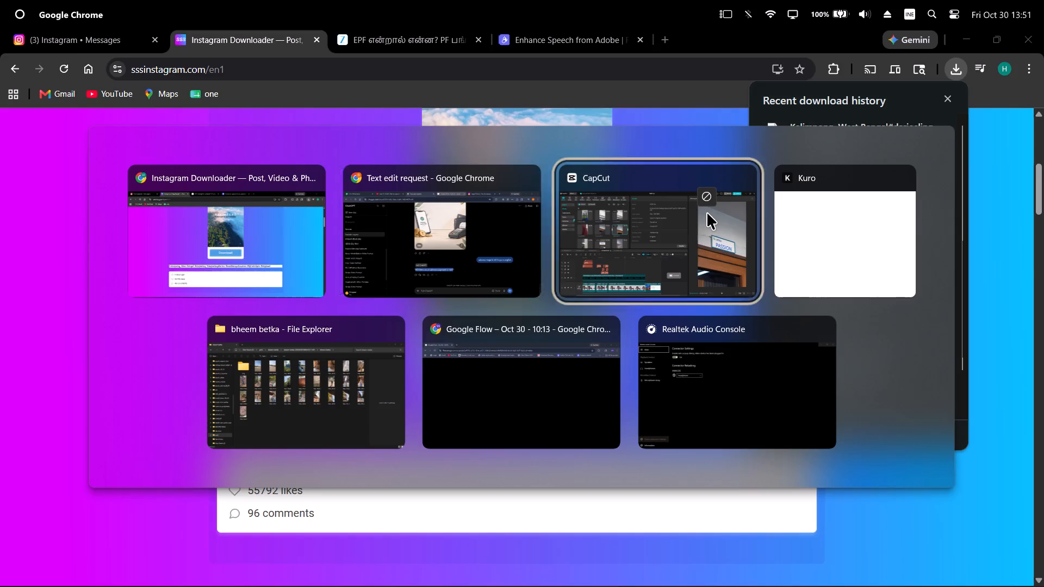
{"action": "left_click_drag", "start_coordinate": [707, 213], "coordinate": [306, 279]}
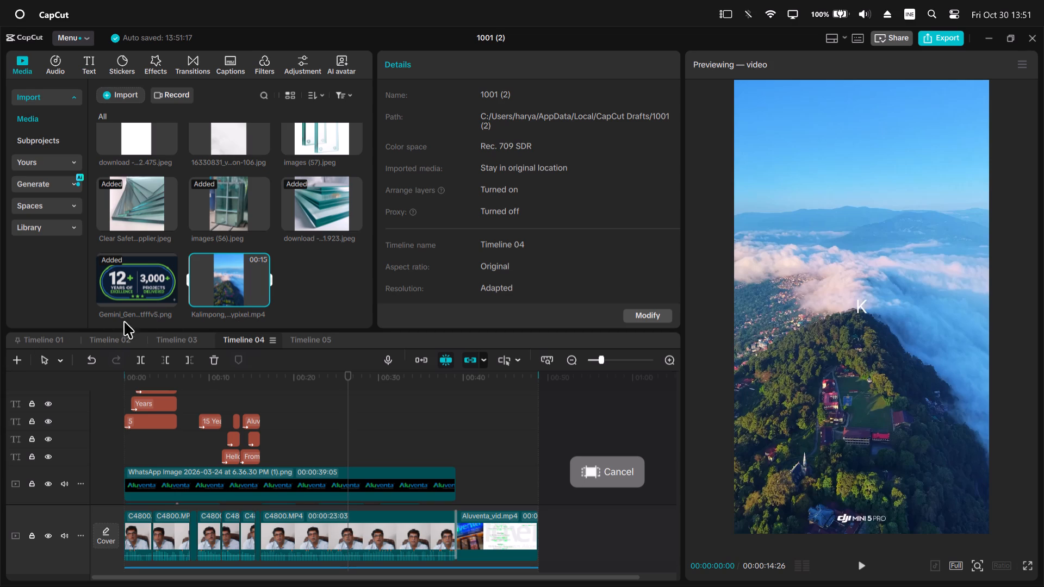
Create a new timeline and place the Kalimpong video at its start.
{"action": "scroll", "coordinate": [407, 472], "scroll_direction": "down", "scroll_amount": 9, "text": "ctrl"}
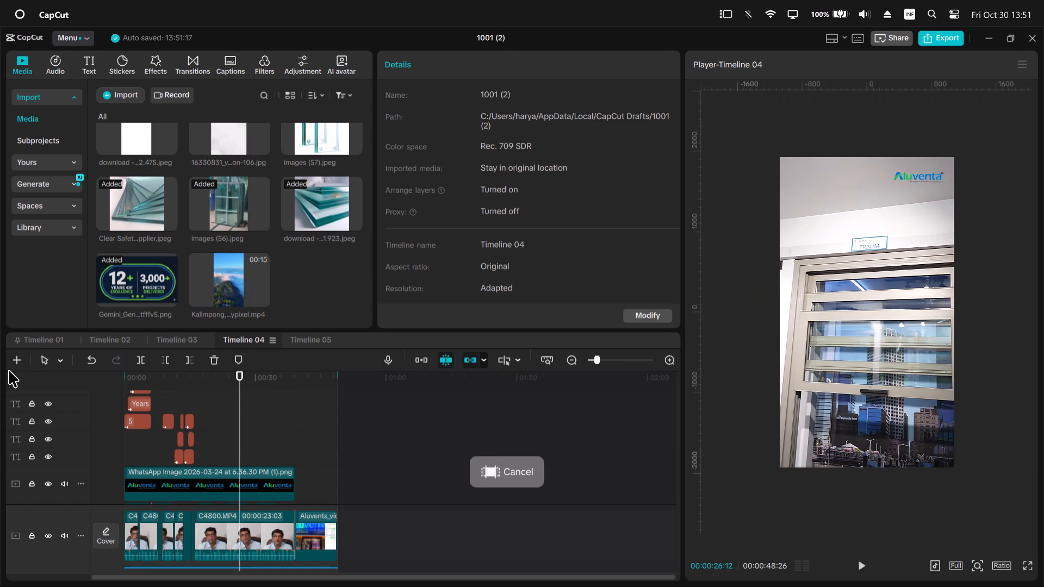
{"action": "left_click", "coordinate": [24, 363]}
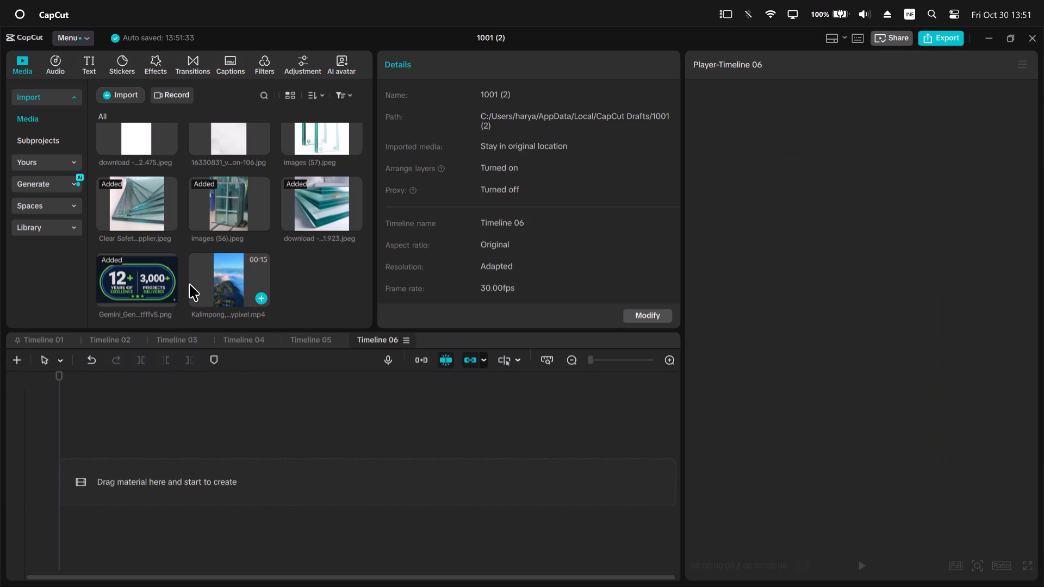
{"action": "left_click_drag", "start_coordinate": [220, 274], "coordinate": [133, 454]}
Play back the Kalimpong clip from the beginning to review its animated title and shots.
{"action": "scroll", "coordinate": [148, 455], "scroll_direction": "up", "scroll_amount": 5, "text": "ctrl"}
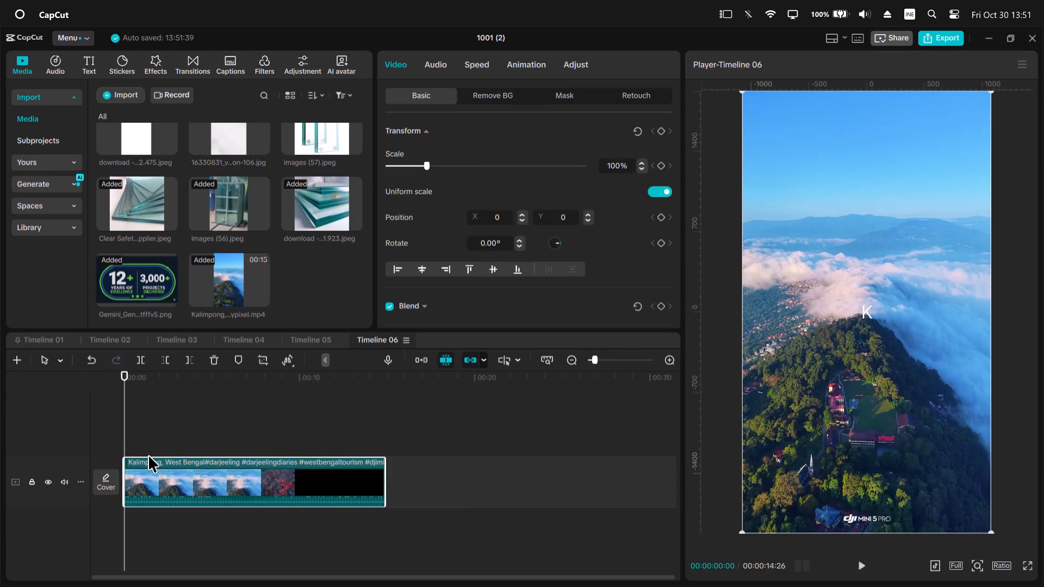
{"action": "scroll", "coordinate": [148, 455], "scroll_direction": "up", "scroll_amount": 6, "text": "ctrl"}
{"action": "key", "text": "space"}
{"action": "key", "text": "space"}
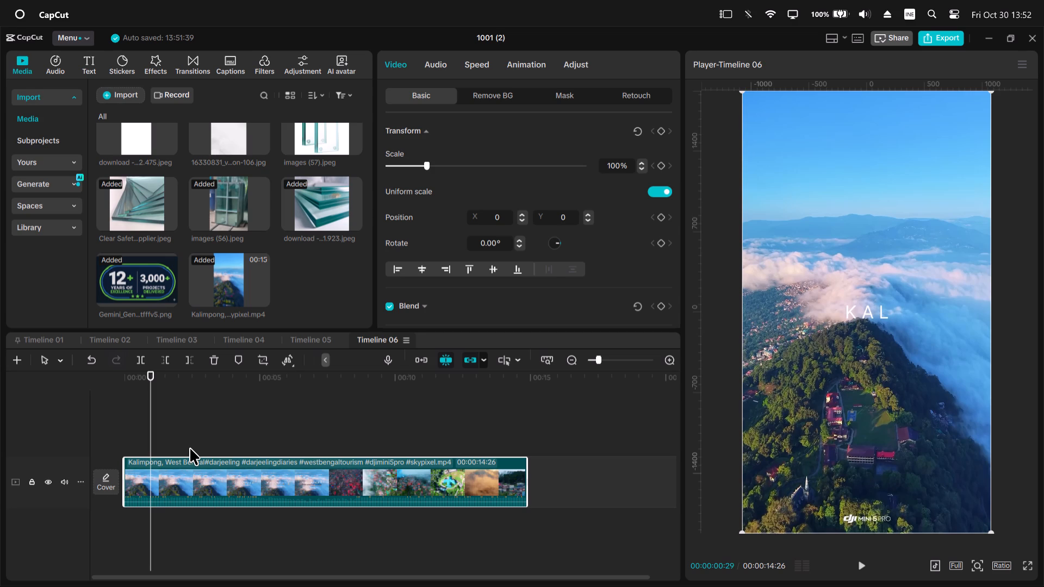
{"action": "key", "text": "space"}
{"action": "left_click_drag", "start_coordinate": [155, 377], "coordinate": [2, 368]}
{"action": "key", "text": "space"}
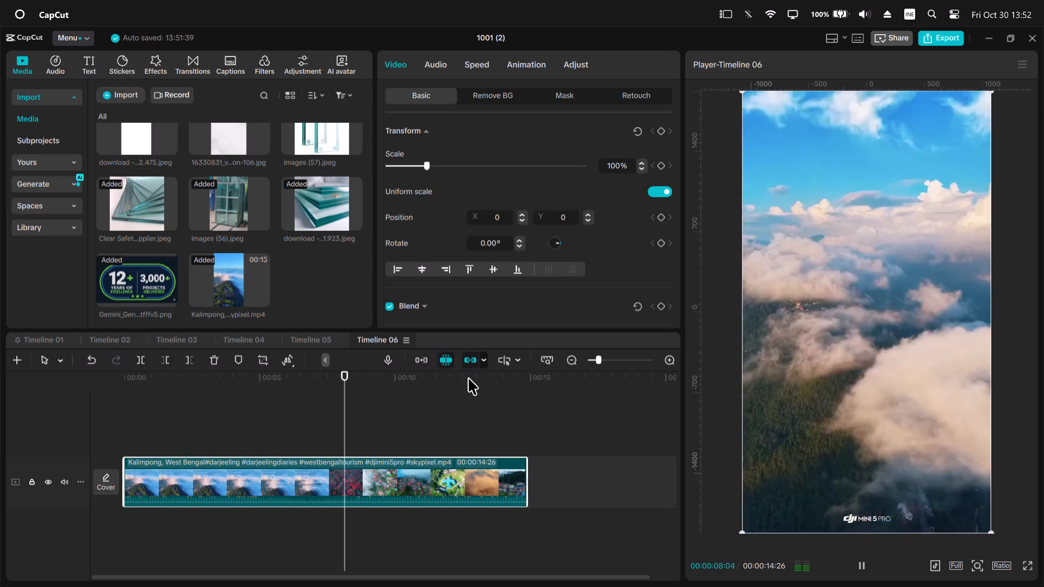
{"action": "key", "text": "space"}
{"action": "left_click_drag", "start_coordinate": [282, 377], "coordinate": [79, 377]}
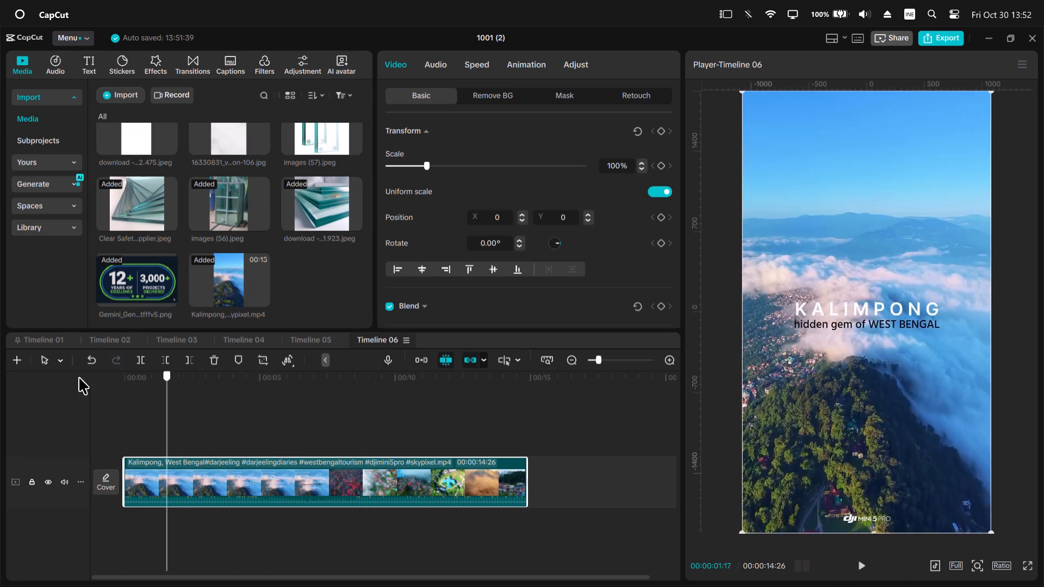
{"action": "left_click_drag", "start_coordinate": [79, 377], "coordinate": [0, 374]}
Extract the audio from the Kalimpong clip onto its own track.
{"action": "left_click", "coordinate": [255, 467]}
{"action": "right_click", "coordinate": [255, 467]}
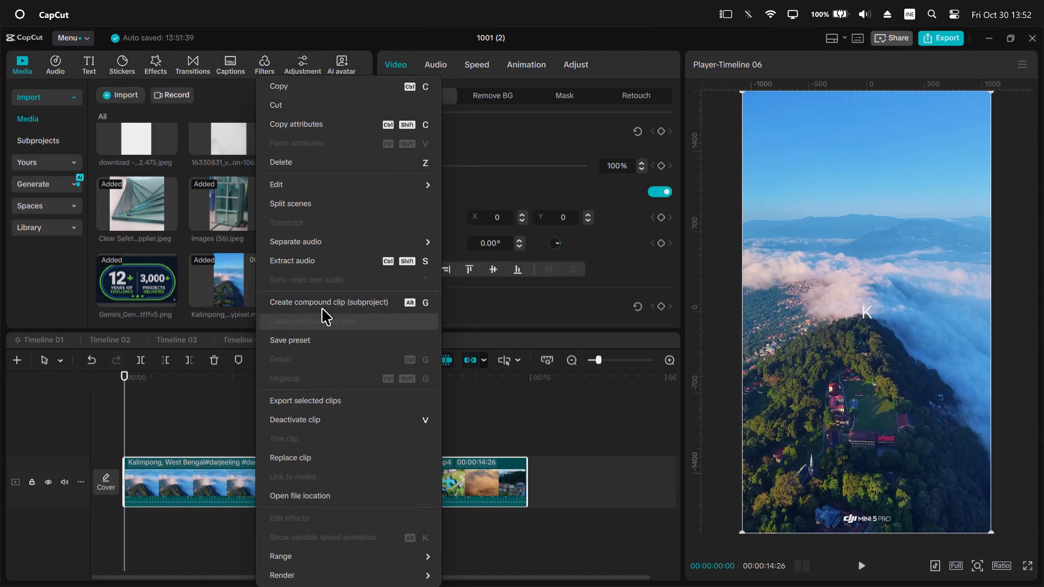
{"action": "left_click", "coordinate": [316, 261]}
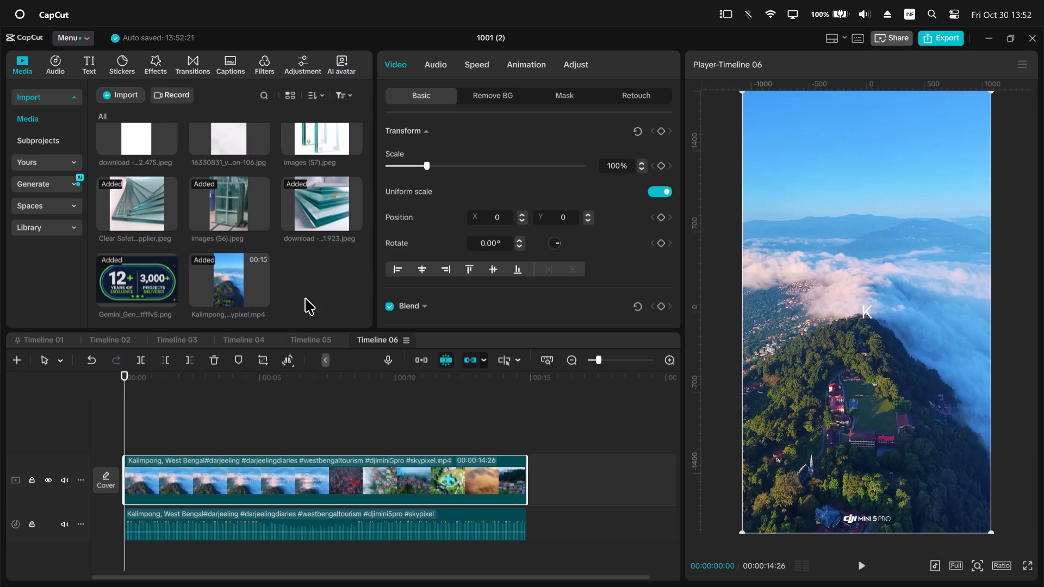
Add a default text clip at the start of the timeline above the Kalimpong video, reading ALUVENTA.
{"action": "scroll", "coordinate": [234, 434], "scroll_direction": "up", "scroll_amount": 20, "text": "ctrl"}
{"action": "scroll", "coordinate": [234, 434], "scroll_direction": "up", "scroll_amount": 5, "text": "ctrl"}
{"action": "key", "text": "space"}
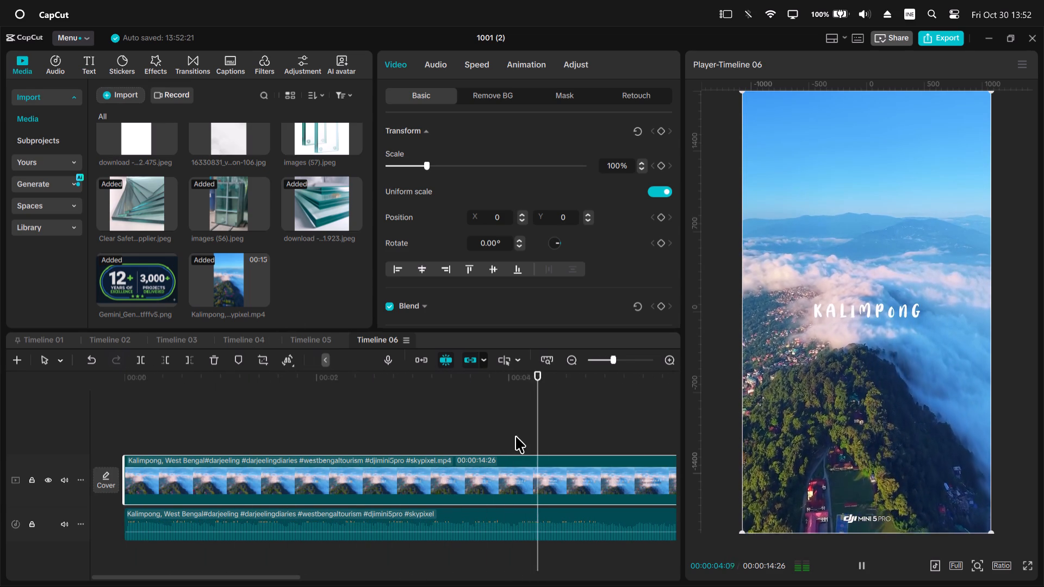
{"action": "key", "text": "space"}
{"action": "left_click", "coordinate": [97, 57]}
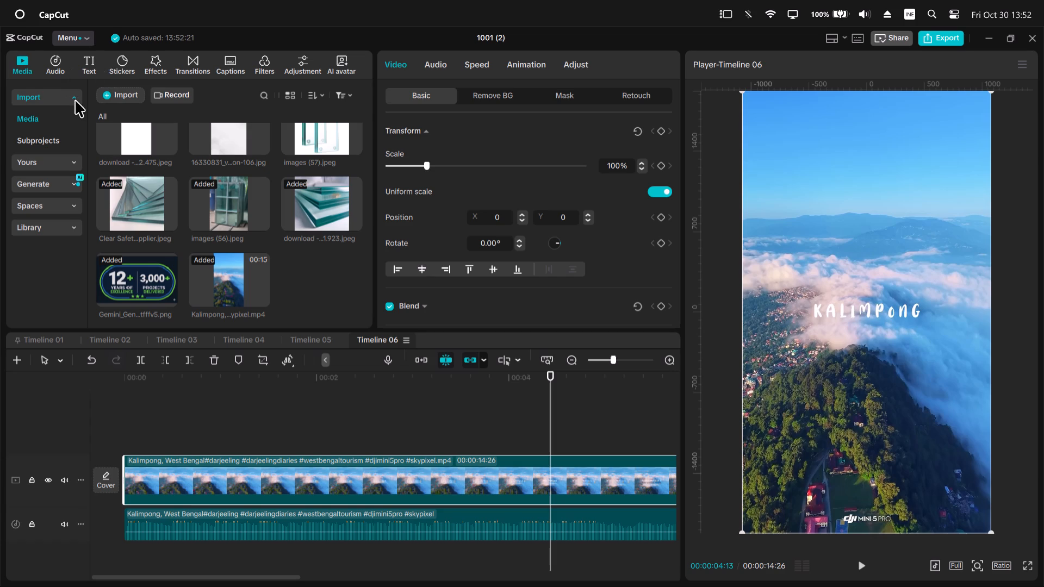
{"action": "left_click_drag", "start_coordinate": [117, 107], "coordinate": [103, 449]}
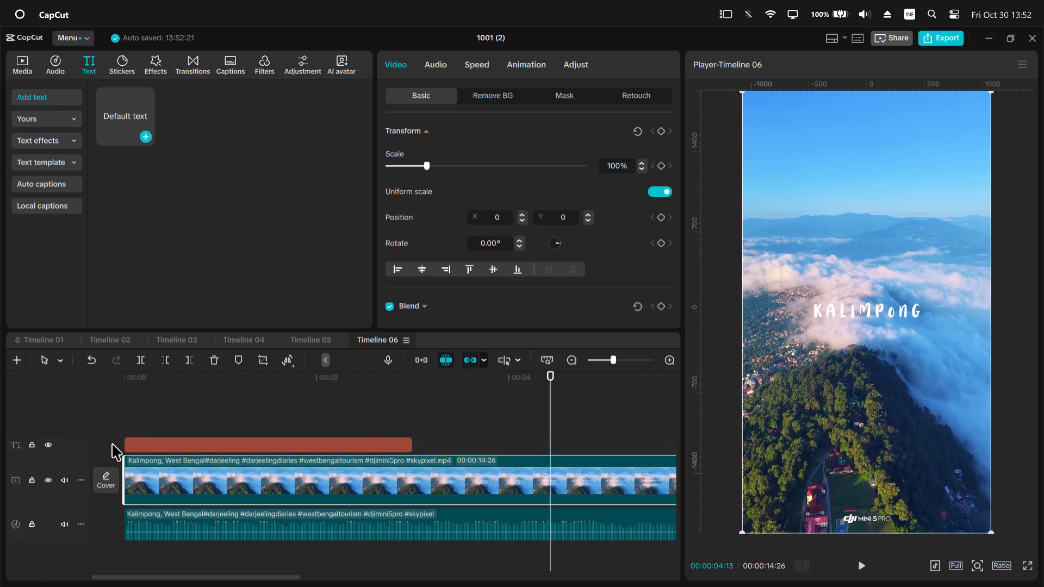
{"action": "left_click_drag", "start_coordinate": [166, 383], "coordinate": [71, 367]}
{"action": "left_click_drag", "start_coordinate": [464, 136], "coordinate": [215, 74]}
{"action": "type", "text": "ALUVENTA"}
Move the ALUVENTA text below the KALIMPONG title in the frame, to a Y position of about -683.
{"action": "left_click", "coordinate": [382, 390]}
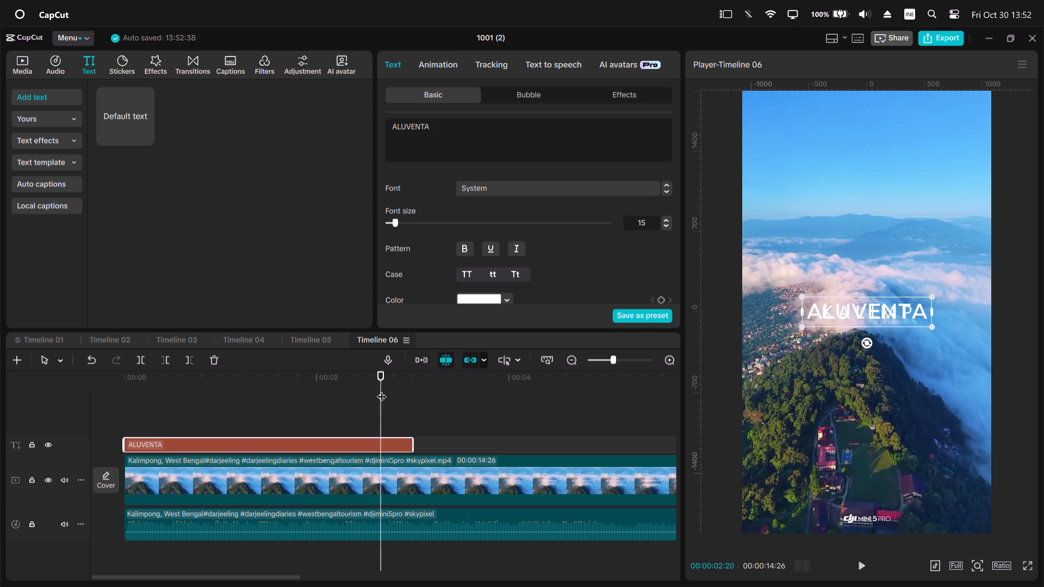
{"action": "left_click_drag", "start_coordinate": [892, 327], "coordinate": [896, 349]}
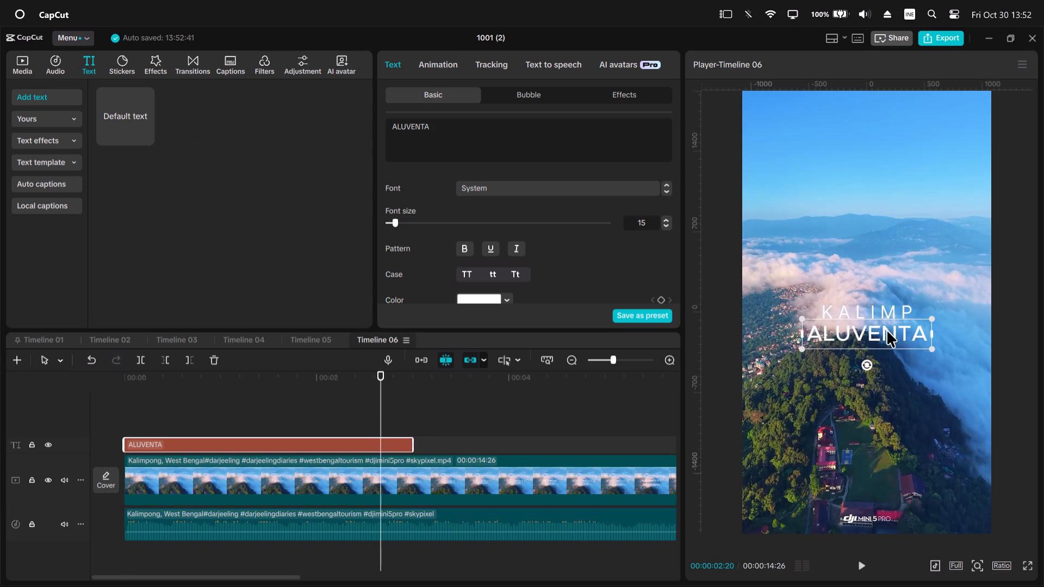
{"action": "left_click_drag", "start_coordinate": [880, 333], "coordinate": [882, 390]}
Replay the opening seconds from the start to study the KALIMPONG title animation against the ALUVENTA text.
{"action": "key", "text": "space"}
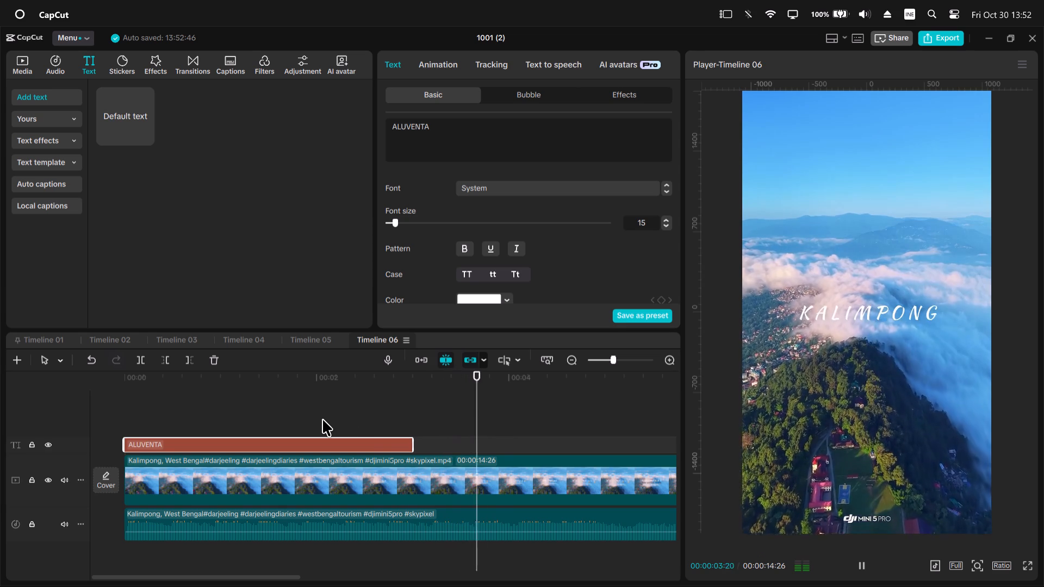
{"action": "key", "text": "space"}
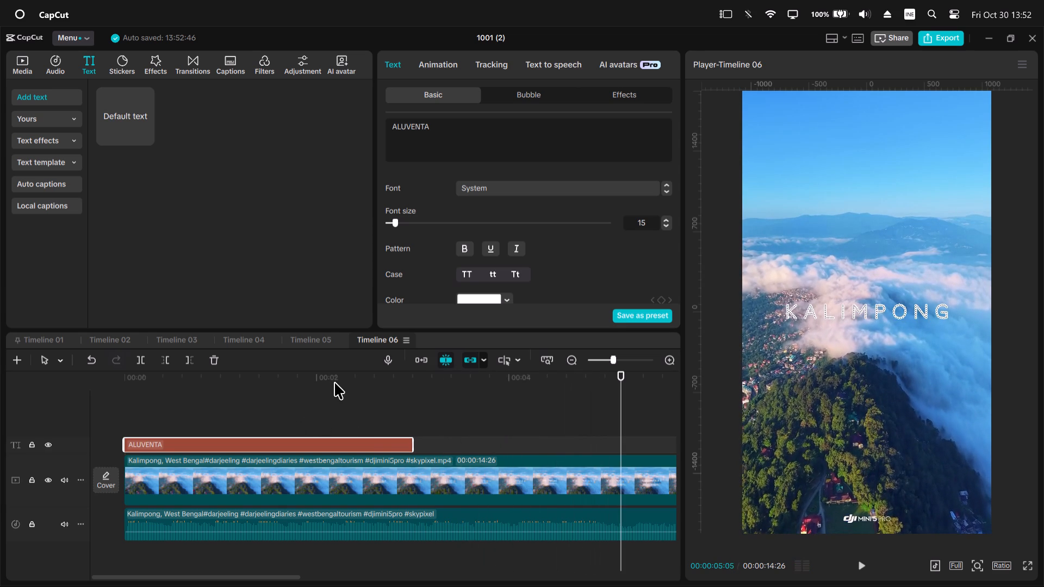
{"action": "left_click_drag", "start_coordinate": [334, 382], "coordinate": [0, 313]}
{"action": "key", "text": "space"}
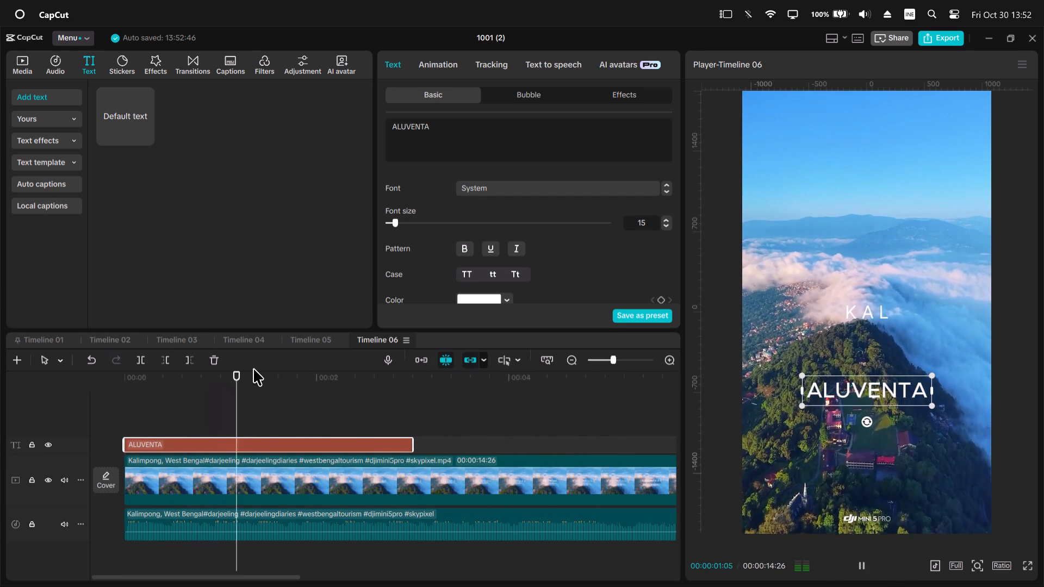
{"action": "scroll", "coordinate": [253, 370], "scroll_direction": "down", "scroll_amount": 4, "text": "ctrl"}
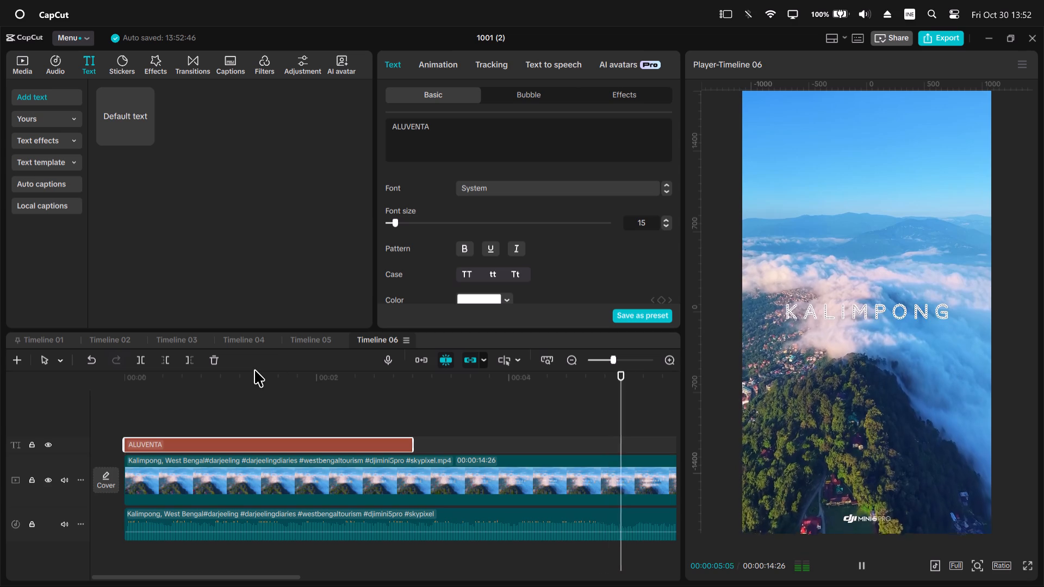
{"action": "key", "text": "space"}
{"action": "left_click_drag", "start_coordinate": [253, 378], "coordinate": [0, 367]}
{"action": "key", "text": "space"}
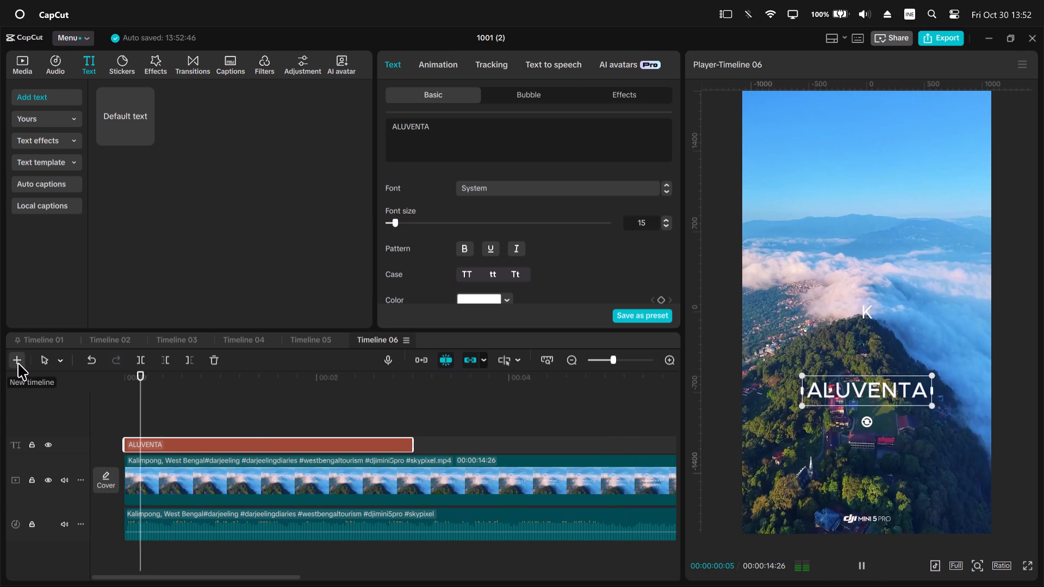
{"action": "key", "text": "space"}
{"action": "left_click_drag", "start_coordinate": [173, 395], "coordinate": [82, 393]}
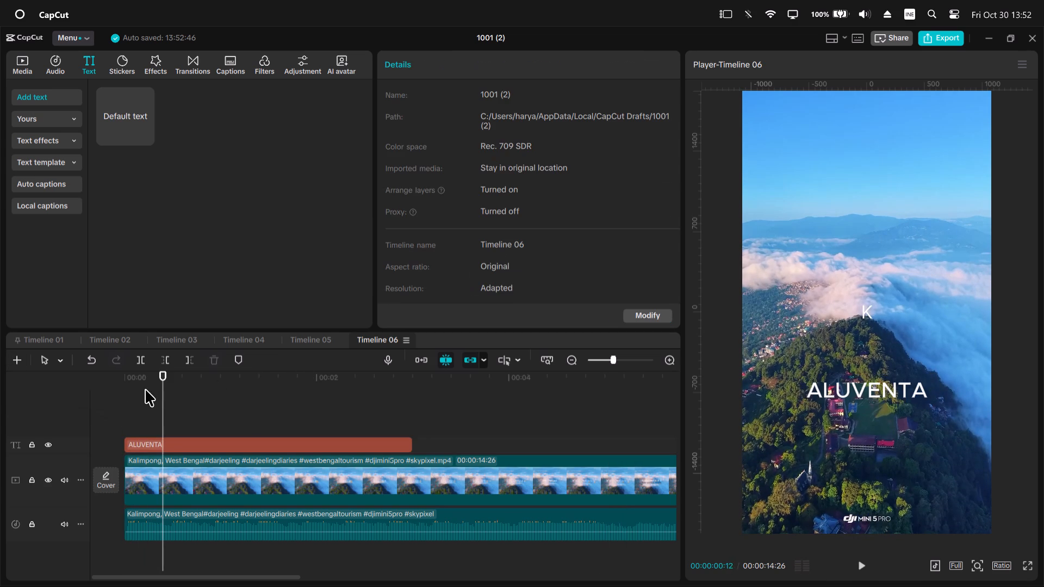
{"action": "left_click_drag", "start_coordinate": [145, 389], "coordinate": [83, 384]}
{"action": "left_click_drag", "start_coordinate": [124, 395], "coordinate": [107, 394]}
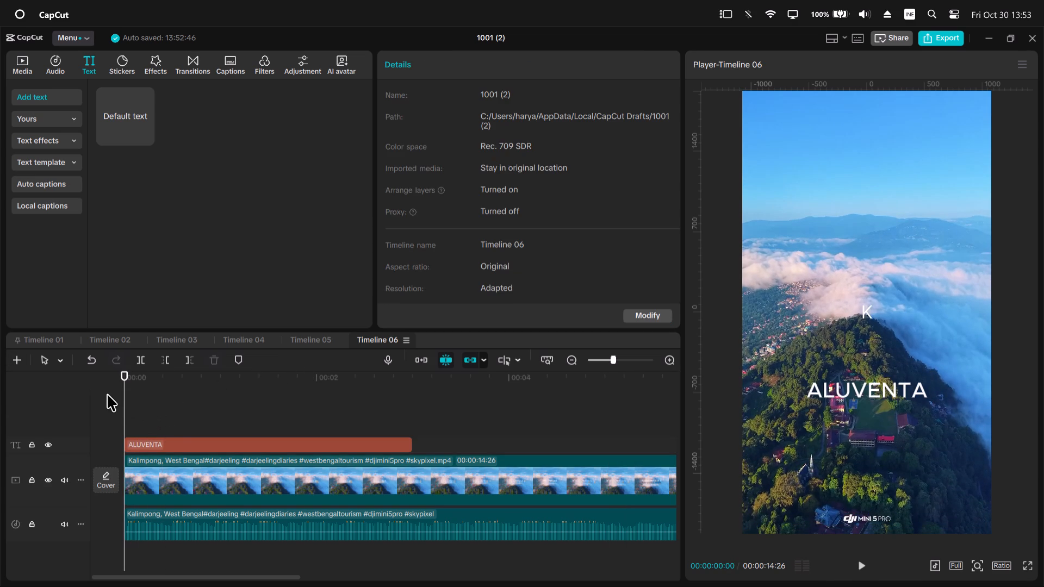
{"action": "scroll", "coordinate": [138, 446], "scroll_direction": "up", "scroll_amount": 7, "text": "ctrl"}
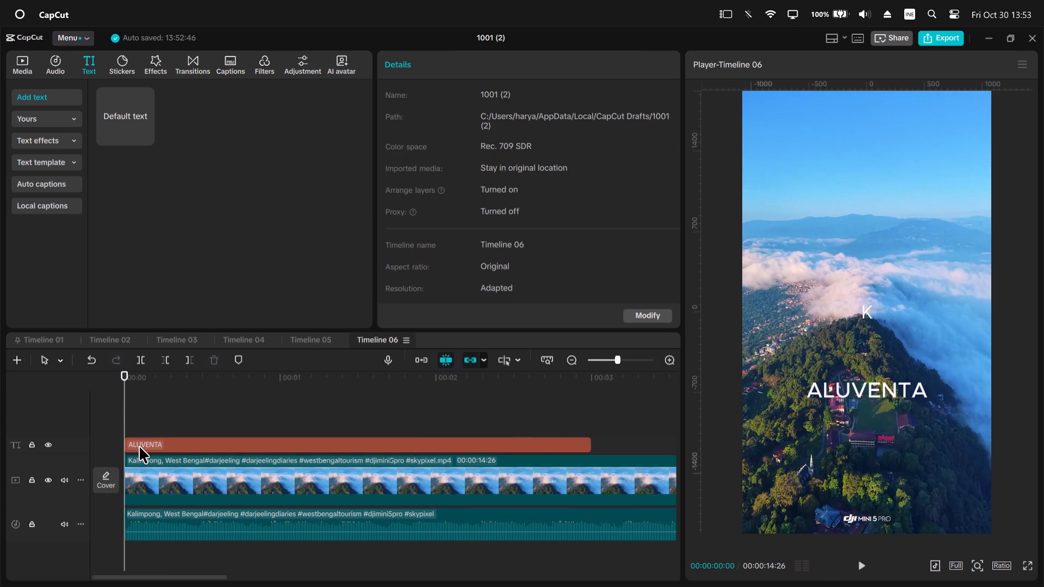
{"action": "key", "text": "space"}
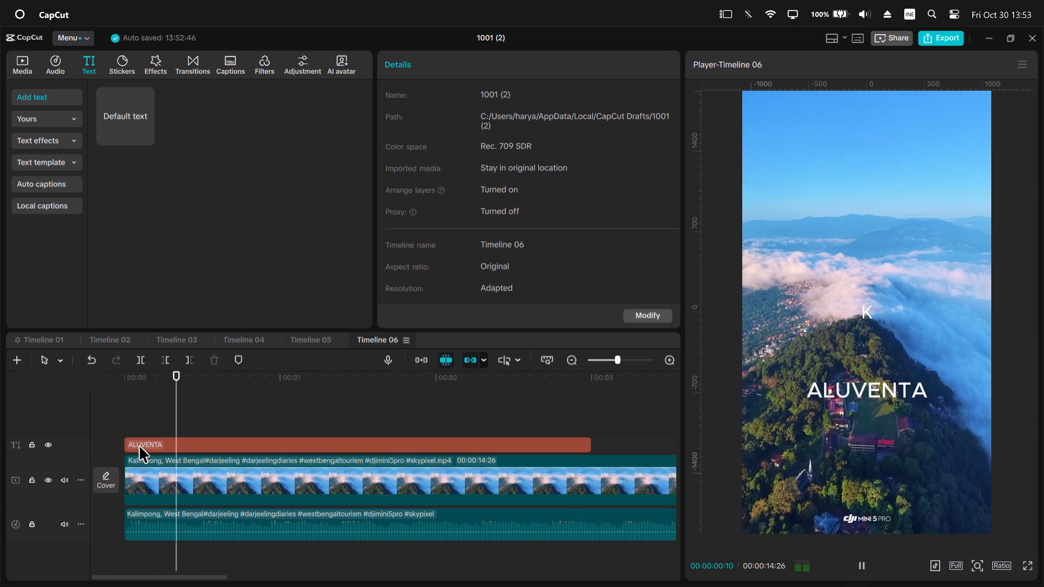
{"action": "key", "text": "space"}
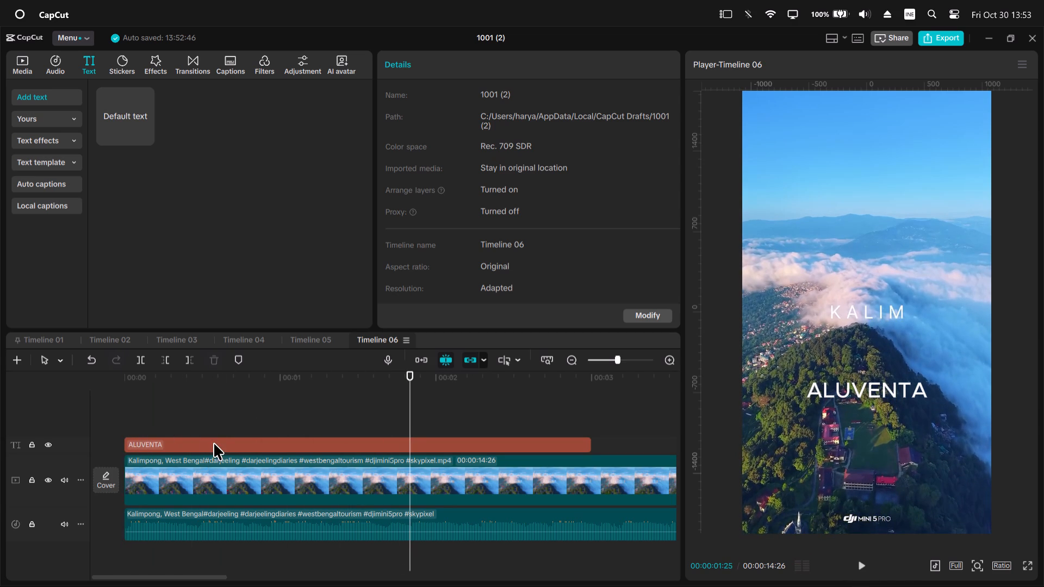
Examine the ALUVENTA clip's basic text settings, including character spacing, alignment, preset styles, transform, blend, stroke and shadow.
{"action": "left_click", "coordinate": [229, 449]}
{"action": "scroll", "coordinate": [492, 243], "scroll_direction": "down", "scroll_amount": 3}
{"action": "scroll", "coordinate": [492, 243], "scroll_direction": "up", "scroll_amount": 1}
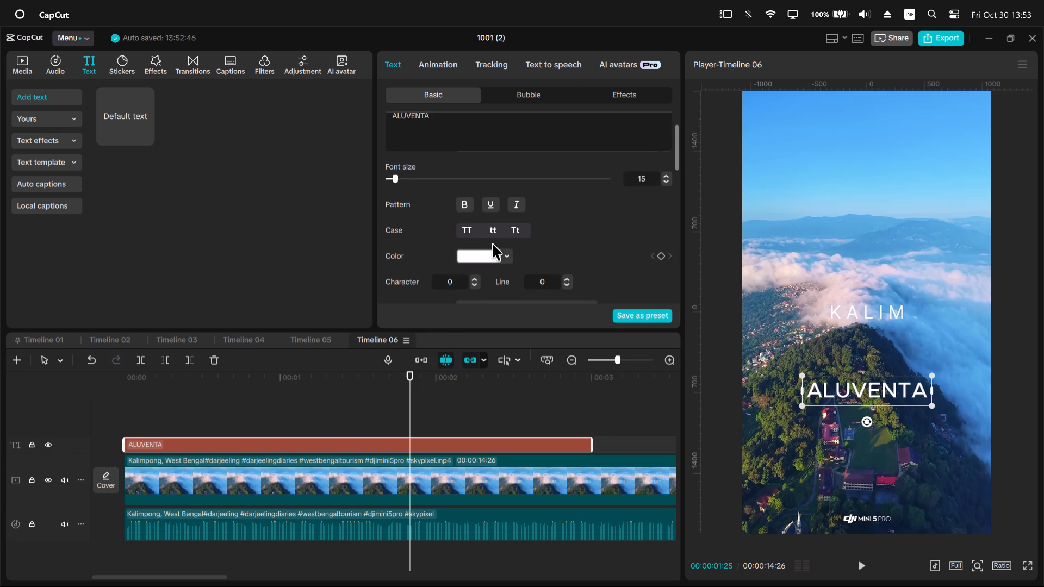
{"action": "scroll", "coordinate": [584, 231], "scroll_direction": "up", "scroll_amount": 3}
{"action": "scroll", "coordinate": [584, 231], "scroll_direction": "down", "scroll_amount": 14}
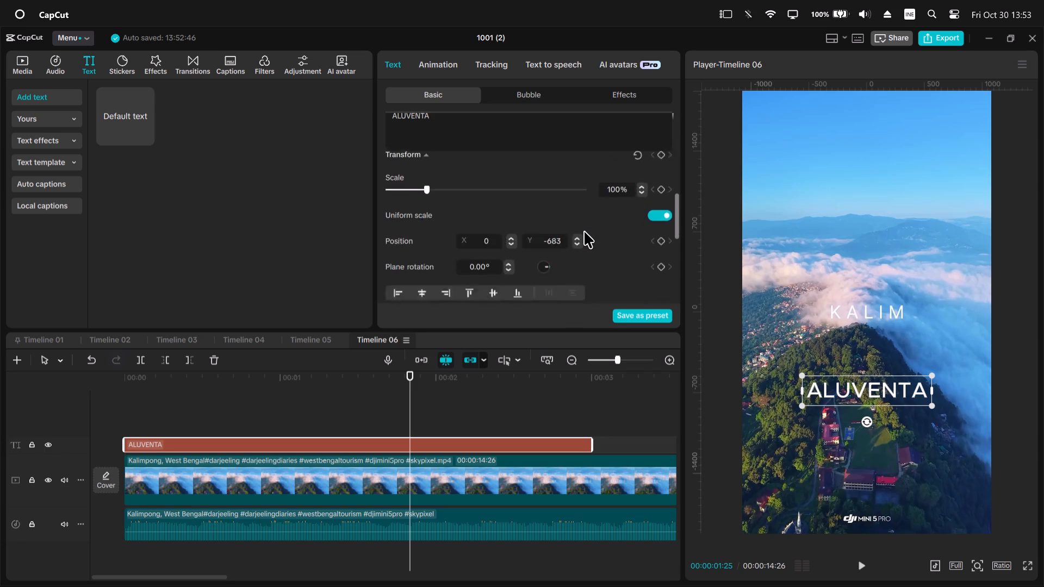
{"action": "scroll", "coordinate": [584, 231], "scroll_direction": "down", "scroll_amount": 2}
{"action": "scroll", "coordinate": [584, 231], "scroll_direction": "up", "scroll_amount": 1}
{"action": "scroll", "coordinate": [584, 231], "scroll_direction": "down", "scroll_amount": 11}
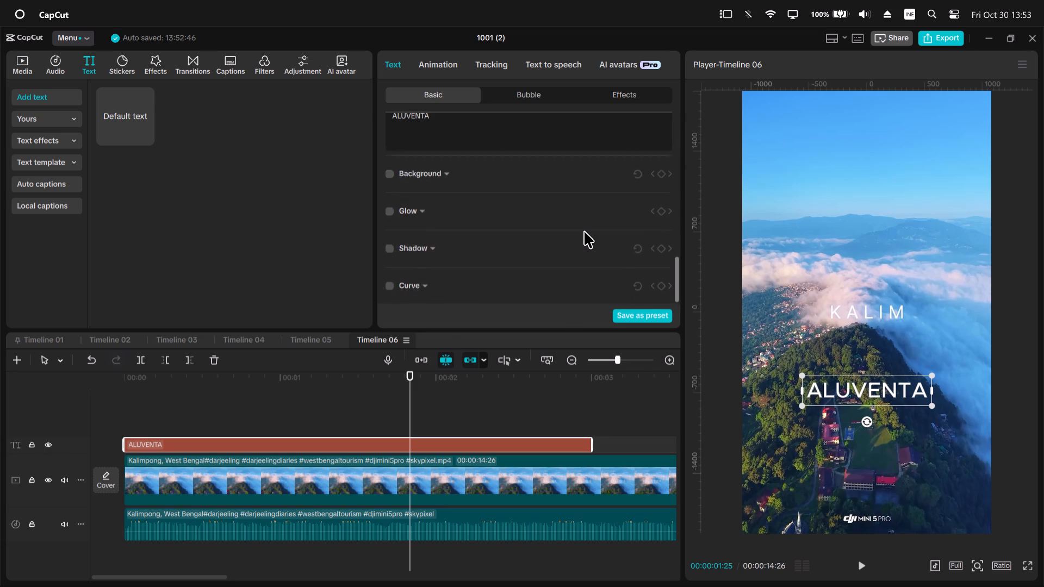
{"action": "scroll", "coordinate": [584, 231], "scroll_direction": "down", "scroll_amount": 3}
{"action": "scroll", "coordinate": [584, 231], "scroll_direction": "up", "scroll_amount": 20}
{"action": "scroll", "coordinate": [584, 231], "scroll_direction": "up", "scroll_amount": 5}
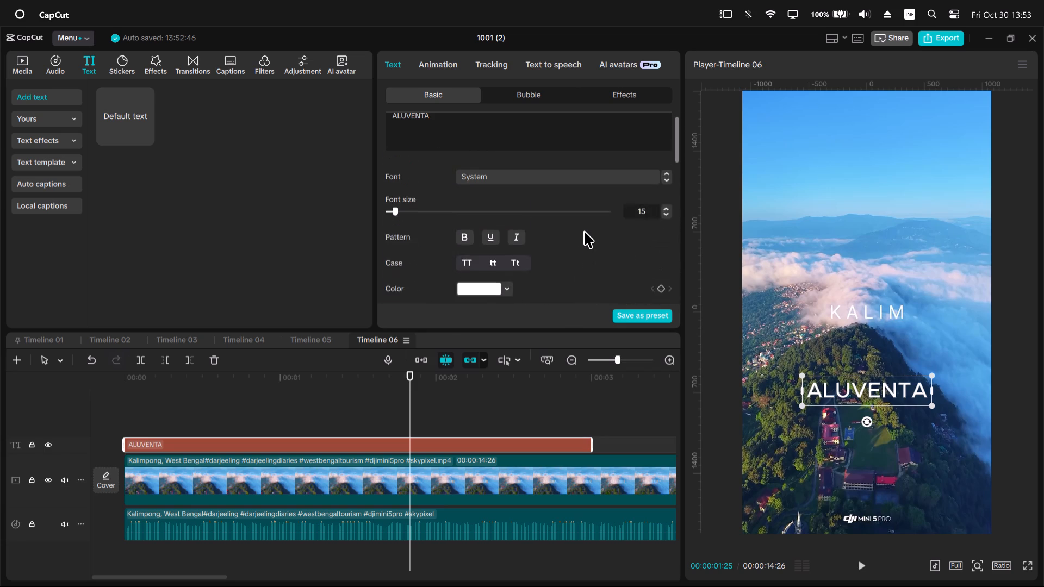
{"action": "scroll", "coordinate": [584, 234], "scroll_direction": "up", "scroll_amount": 2}
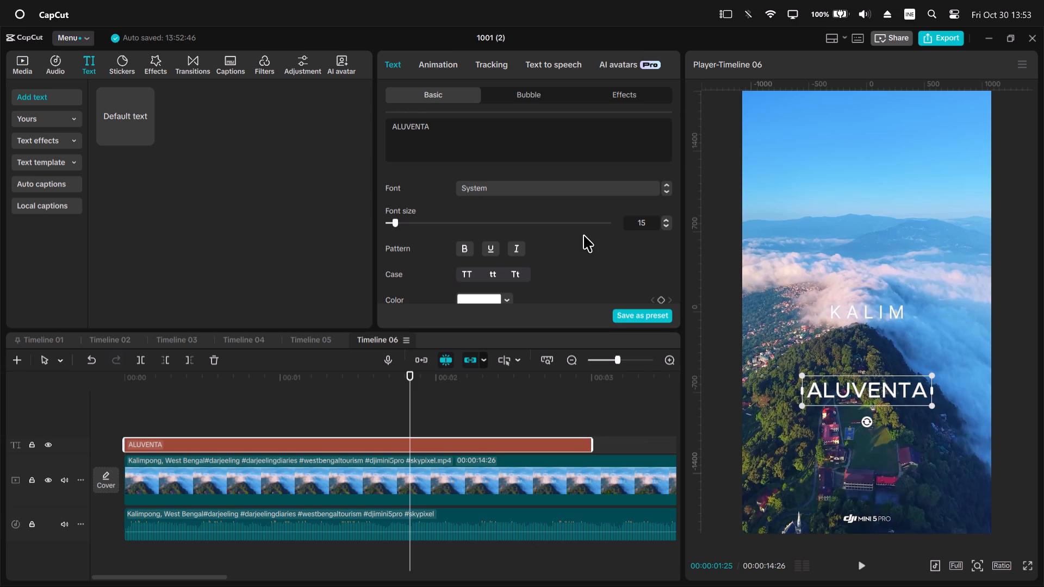
{"action": "scroll", "coordinate": [583, 235], "scroll_direction": "down", "scroll_amount": 2}
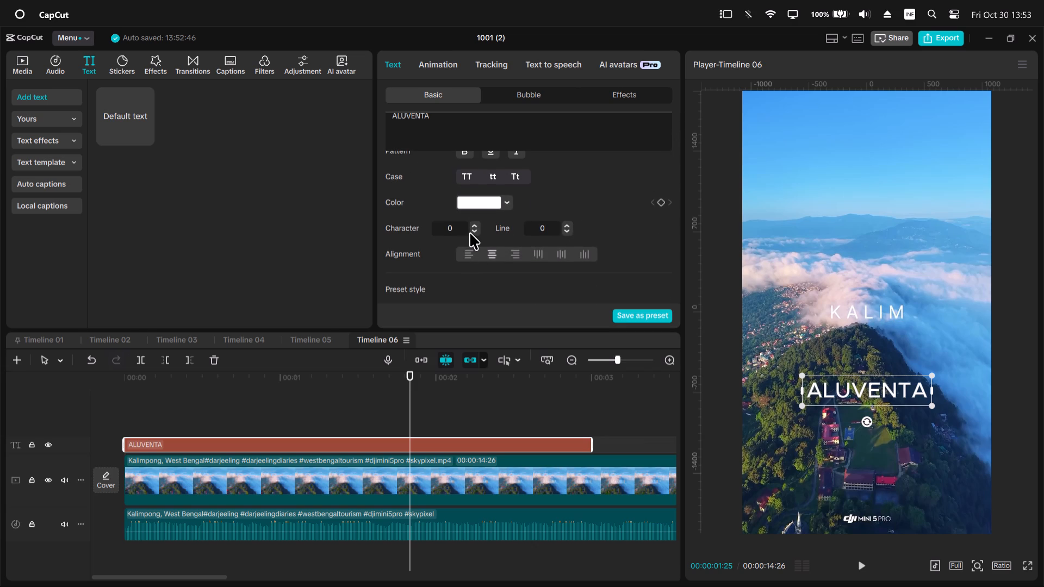
{"action": "scroll", "coordinate": [470, 258], "scroll_direction": "down", "scroll_amount": 4}
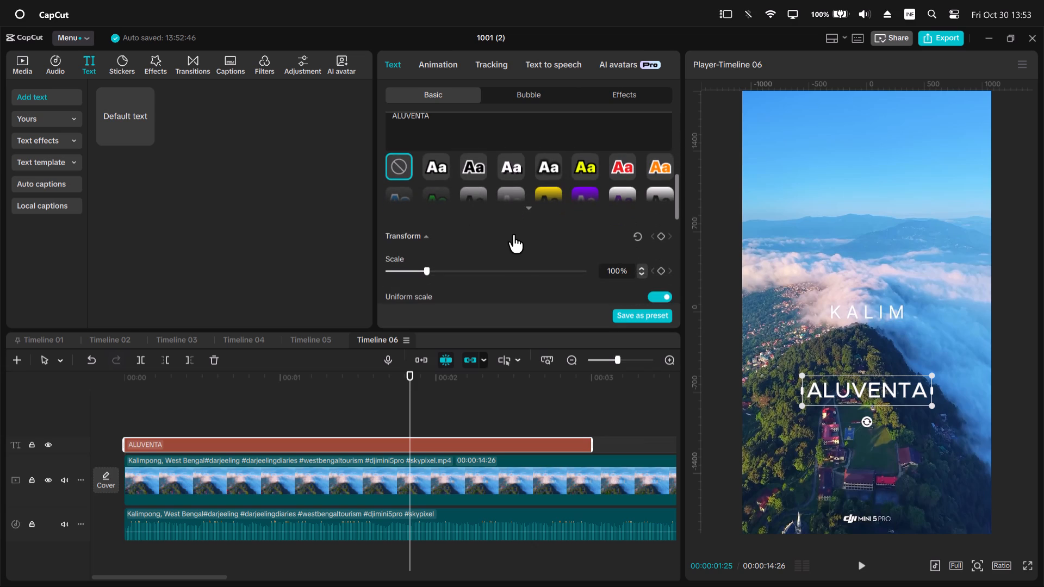
{"action": "left_click", "coordinate": [527, 208]}
{"action": "scroll", "coordinate": [526, 211], "scroll_direction": "down", "scroll_amount": 3}
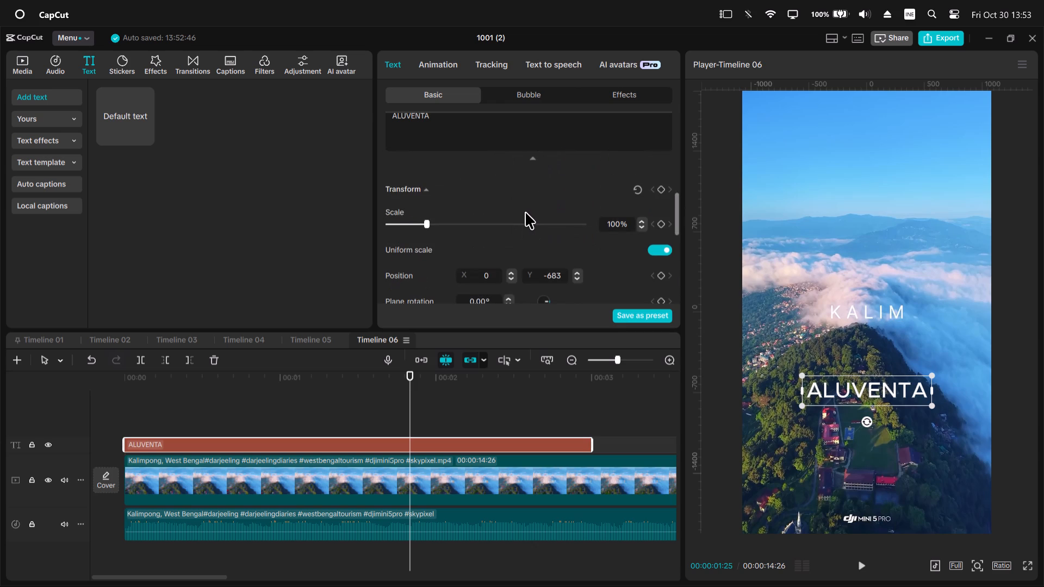
{"action": "left_click", "coordinate": [533, 164]}
{"action": "scroll", "coordinate": [528, 183], "scroll_direction": "down", "scroll_amount": 4}
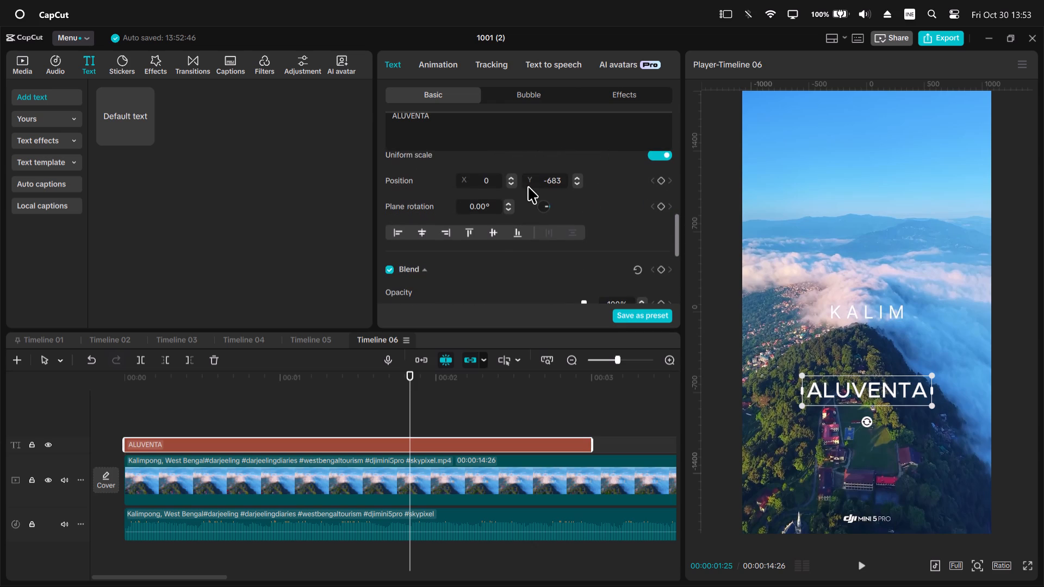
{"action": "scroll", "coordinate": [546, 255], "scroll_direction": "down", "scroll_amount": 4}
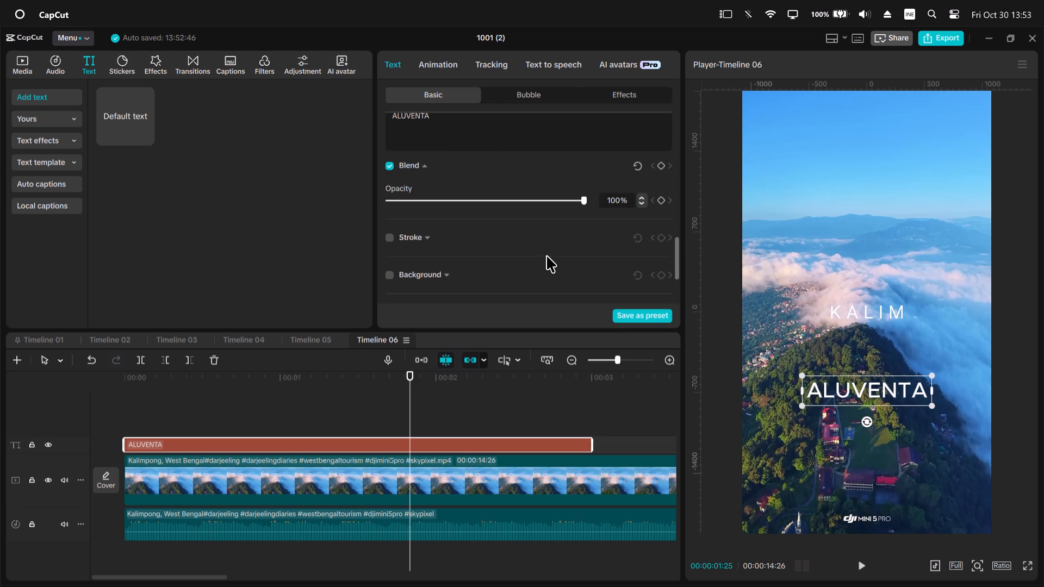
{"action": "scroll", "coordinate": [546, 255], "scroll_direction": "up", "scroll_amount": 17}
{"action": "scroll", "coordinate": [546, 255], "scroll_direction": "up", "scroll_amount": 5}
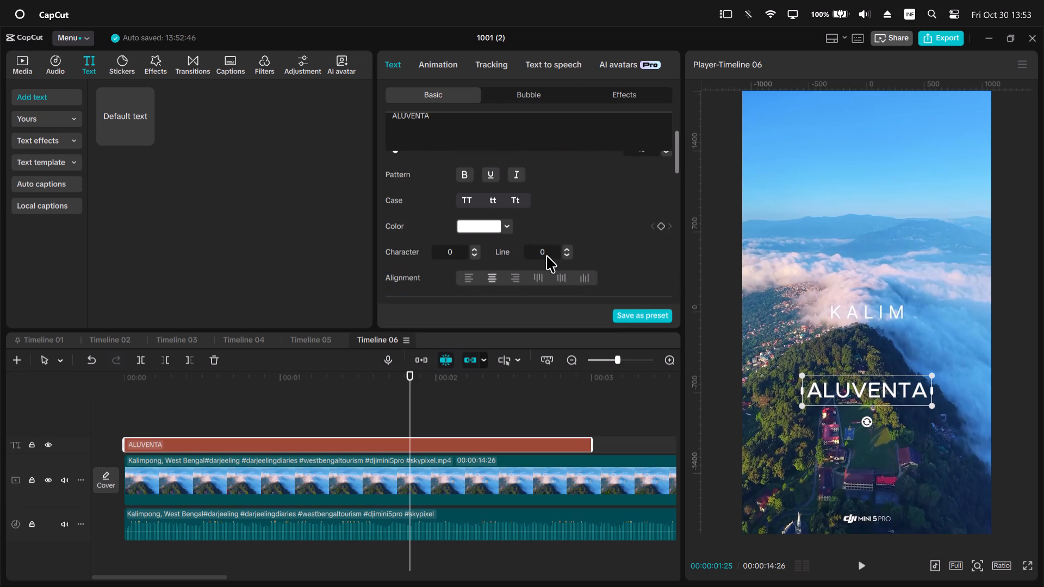
{"action": "scroll", "coordinate": [546, 255], "scroll_direction": "up", "scroll_amount": 2}
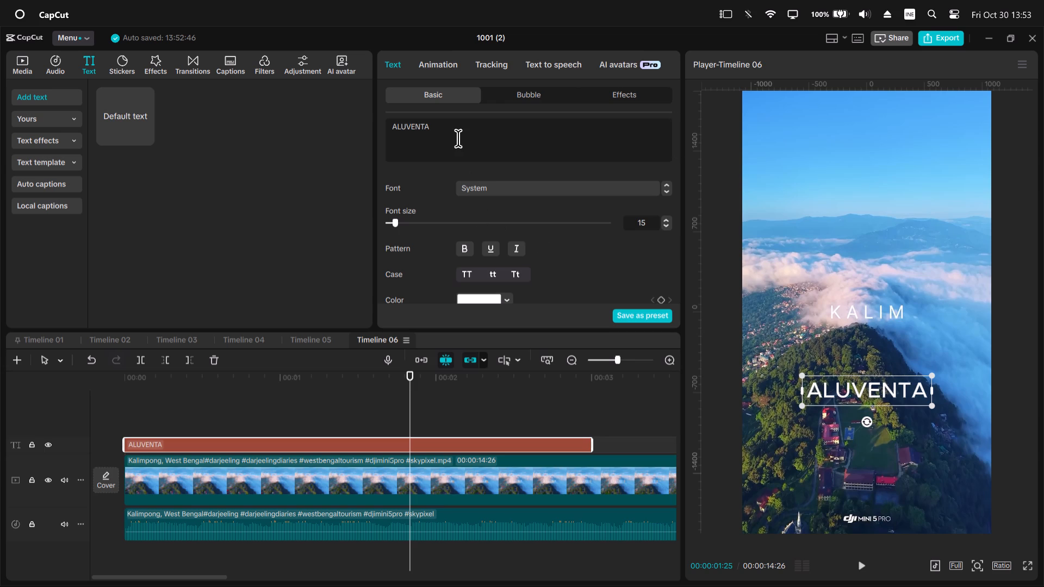
Retype the ALUVENTA text as a vertical stack with one letter per line, all in uppercase.
{"action": "left_click_drag", "start_coordinate": [459, 133], "coordinate": [400, 130]}
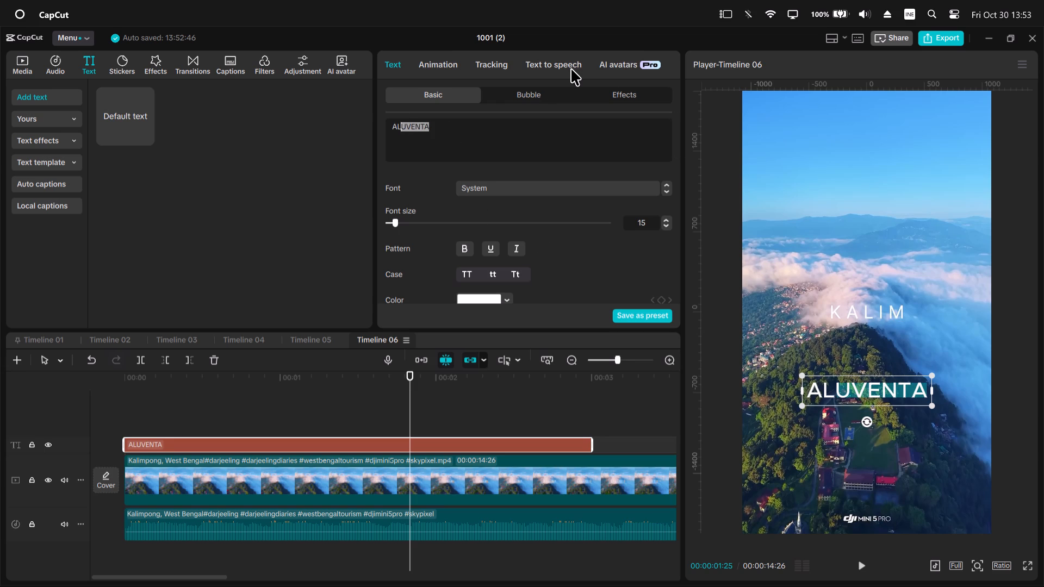
{"action": "key", "text": "BackSpace"}
{"action": "key", "text": "shift+l"}
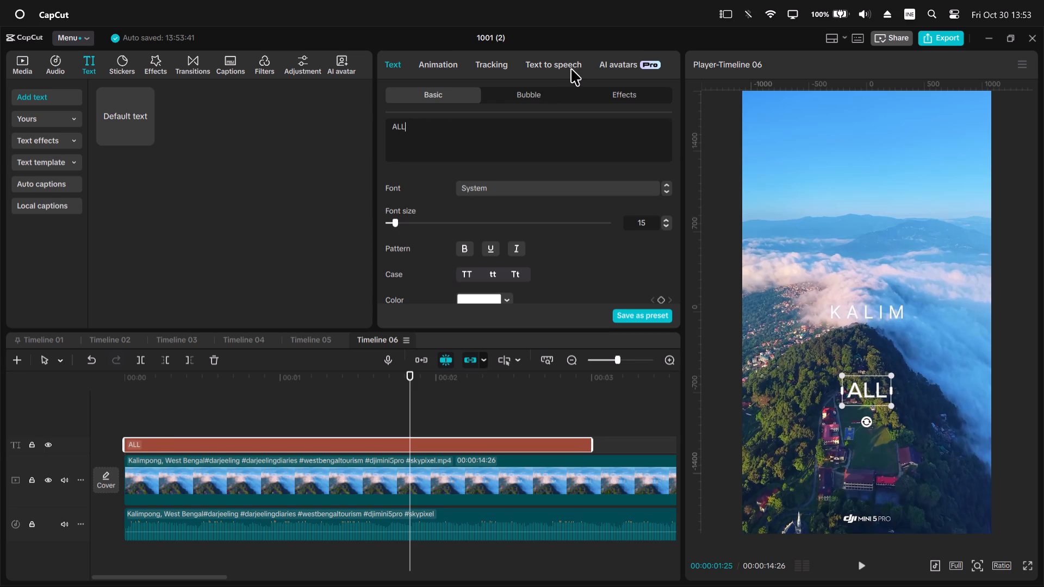
{"action": "key", "text": "BackSpace"}
{"action": "key", "text": "BackSpace"}
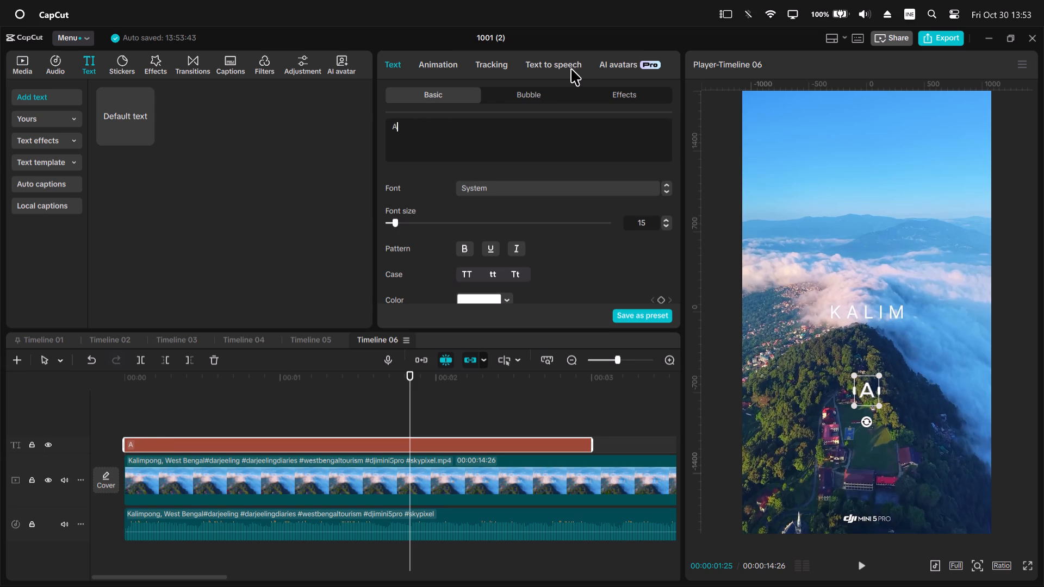
{"action": "key", "text": "shift+Return"}
{"action": "key", "text": "shift+l"}
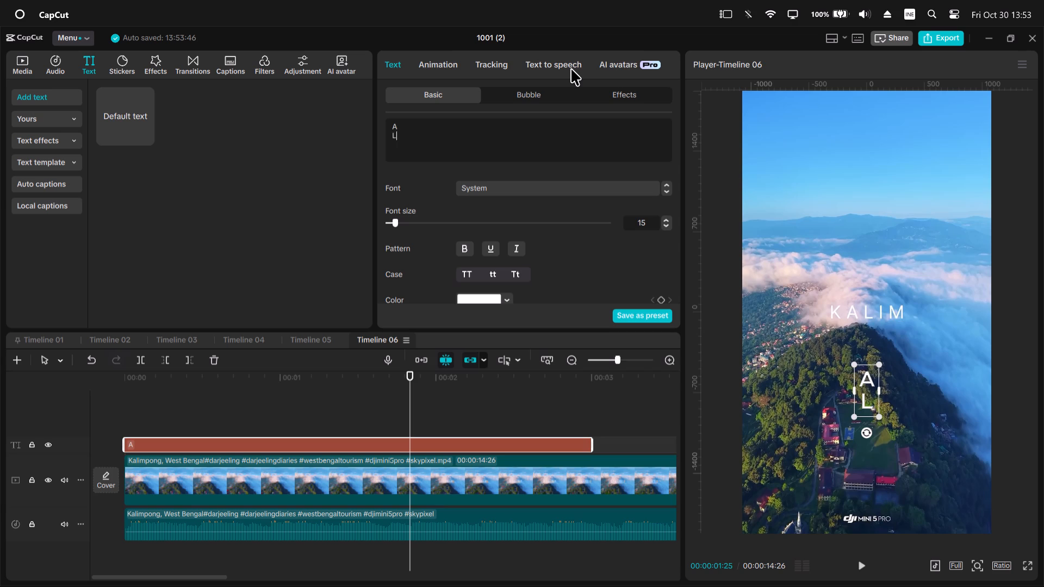
{"action": "key", "text": "Return"}
{"action": "key", "text": "BackSpace"}
{"action": "key", "text": "shift+Return"}
{"action": "key", "text": "u"}
{"action": "key", "text": "shift+Return"}
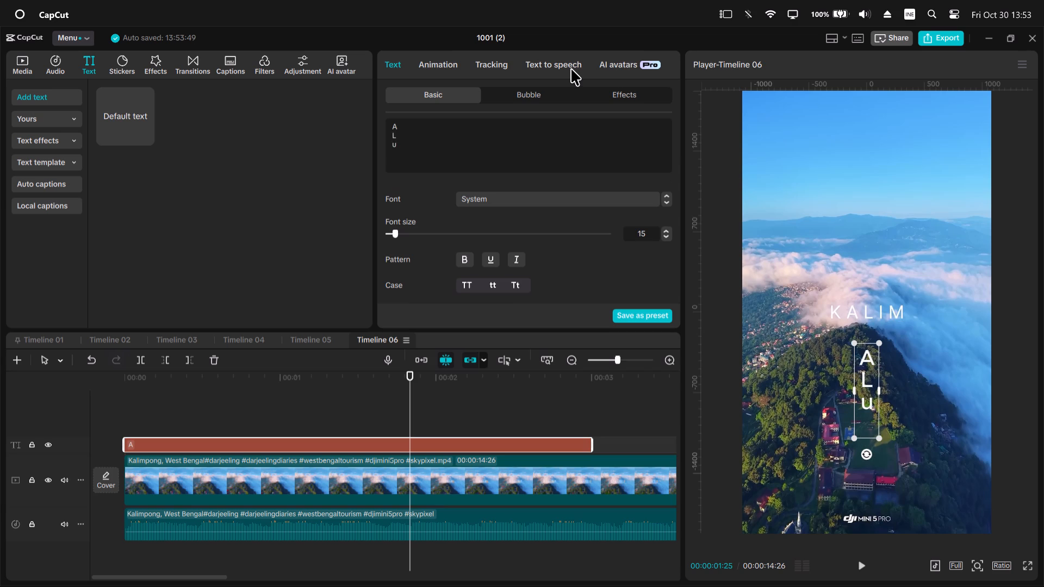
{"action": "key", "text": "v"}
{"action": "key", "text": "shift+Return"}
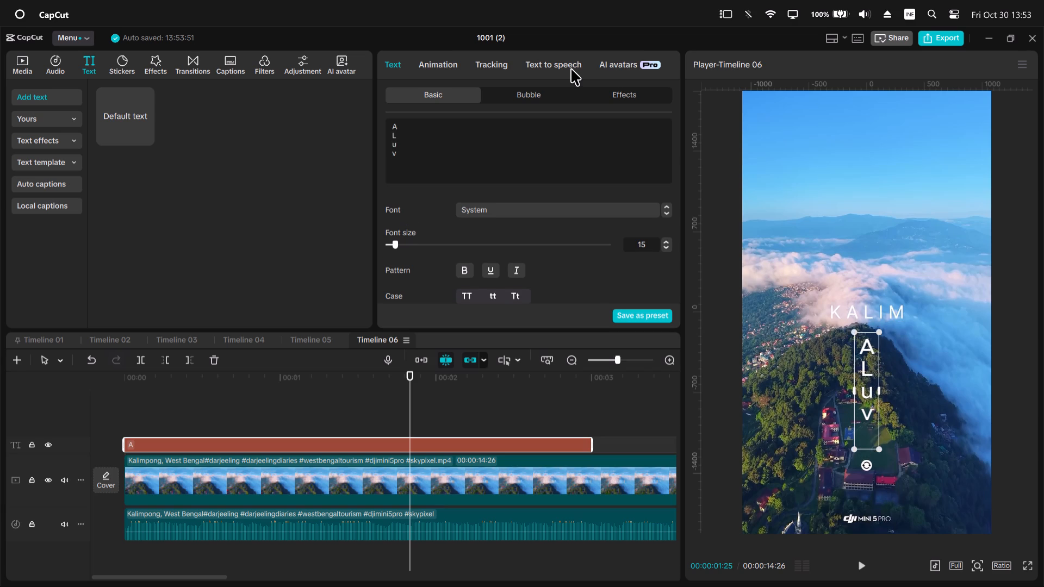
{"action": "key", "text": "e"}
{"action": "key", "text": "shift+Return"}
{"action": "key", "text": "n"}
{"action": "key", "text": "shift+Return"}
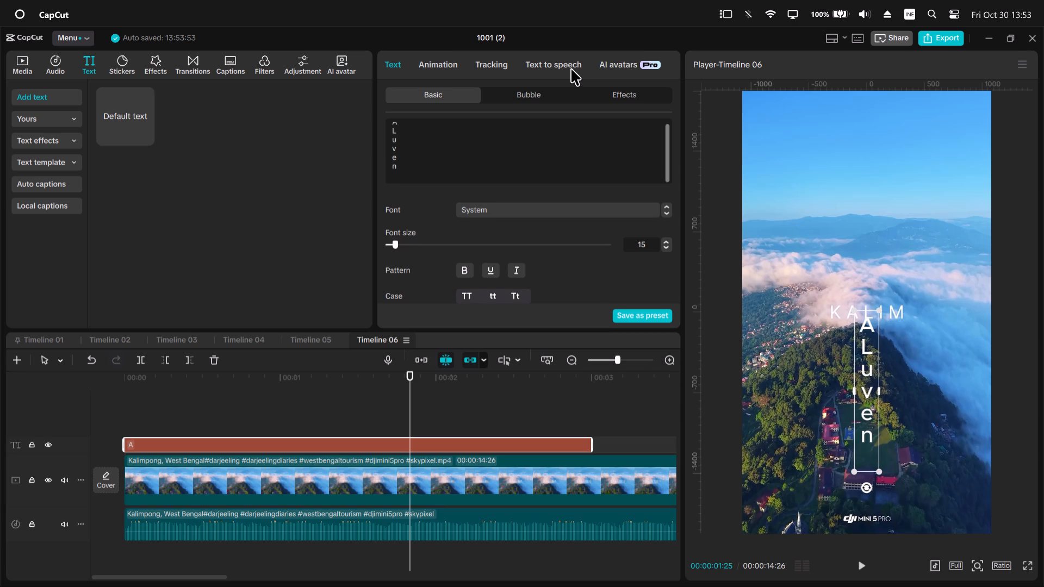
{"action": "key", "text": "t"}
{"action": "key", "text": "shift+Return"}
{"action": "key", "text": "a"}
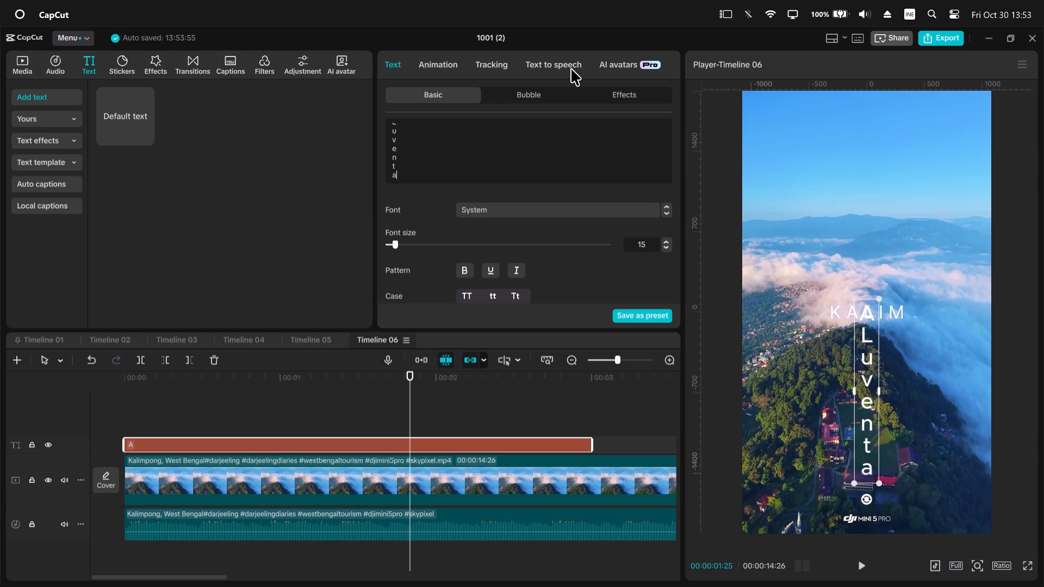
{"action": "left_click", "coordinate": [462, 297]}
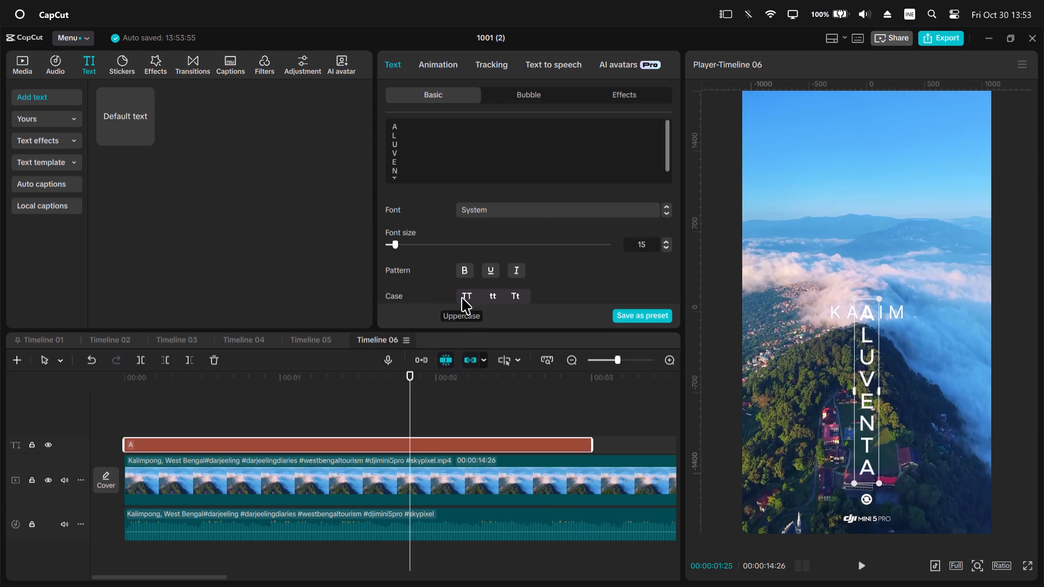
Move the vertical ALUVENTA text up to the centre of the video frame.
{"action": "left_click_drag", "start_coordinate": [868, 381], "coordinate": [865, 304]}
Change the vertical ALUVENTA text's font to Anton Regular.
{"action": "left_click", "coordinate": [499, 213]}
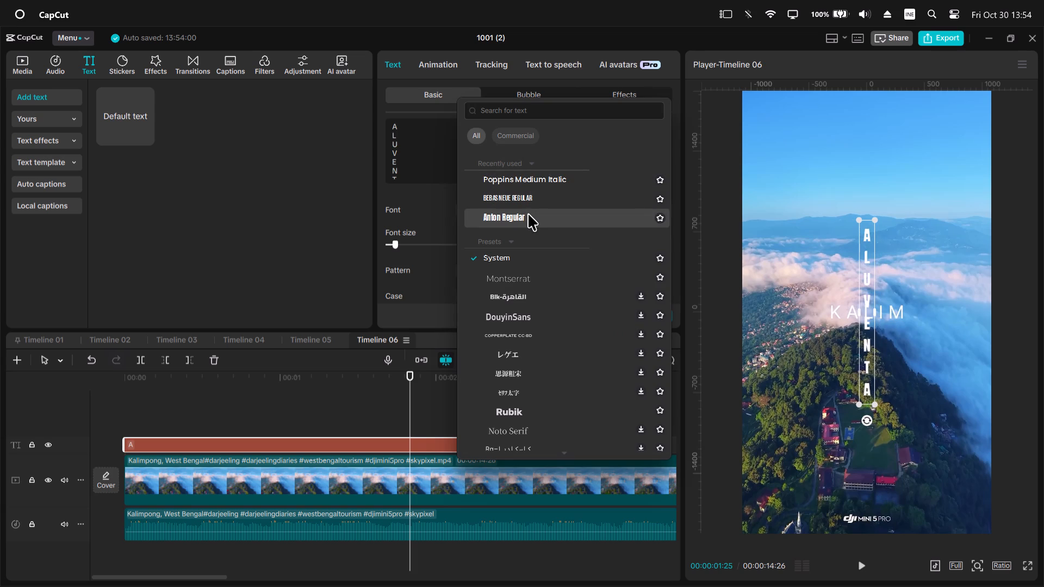
{"action": "left_click", "coordinate": [528, 214]}
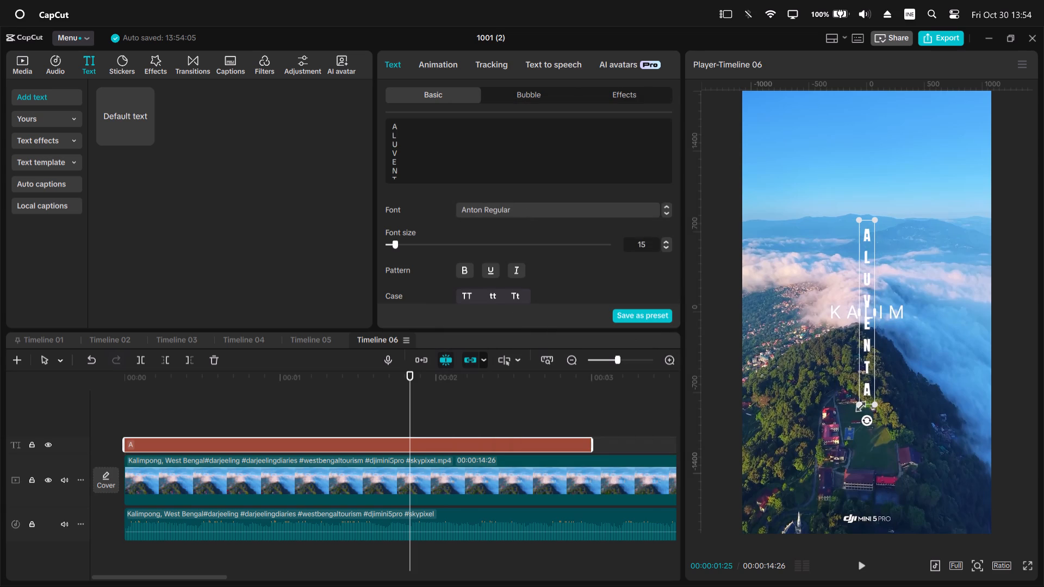
Enlarge the vertical ALUVENTA text to span nearly the full frame height, keeping it centred.
{"action": "left_click_drag", "start_coordinate": [859, 404], "coordinate": [769, 538]}
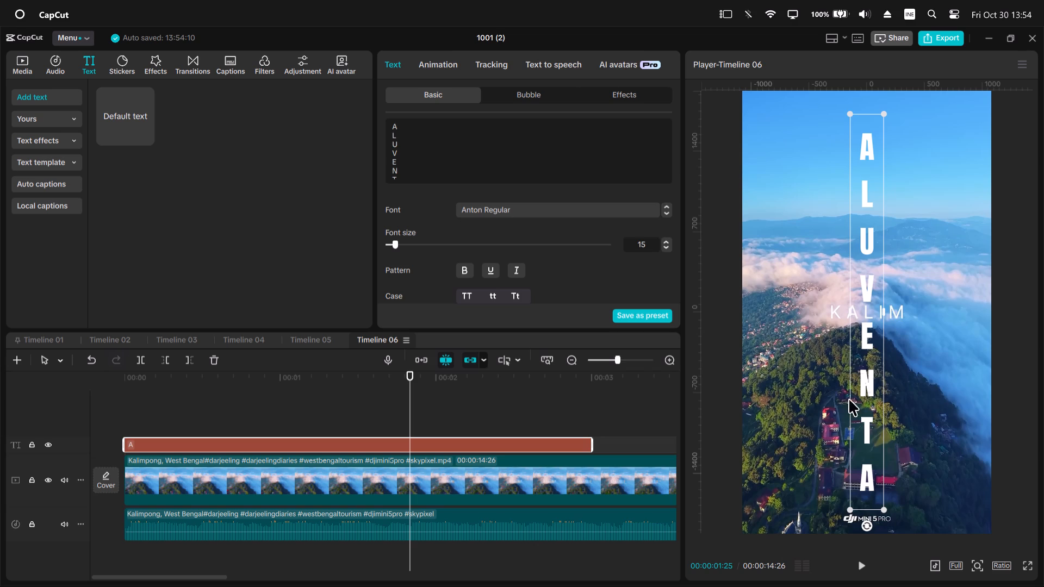
{"action": "left_click", "coordinate": [866, 367]}
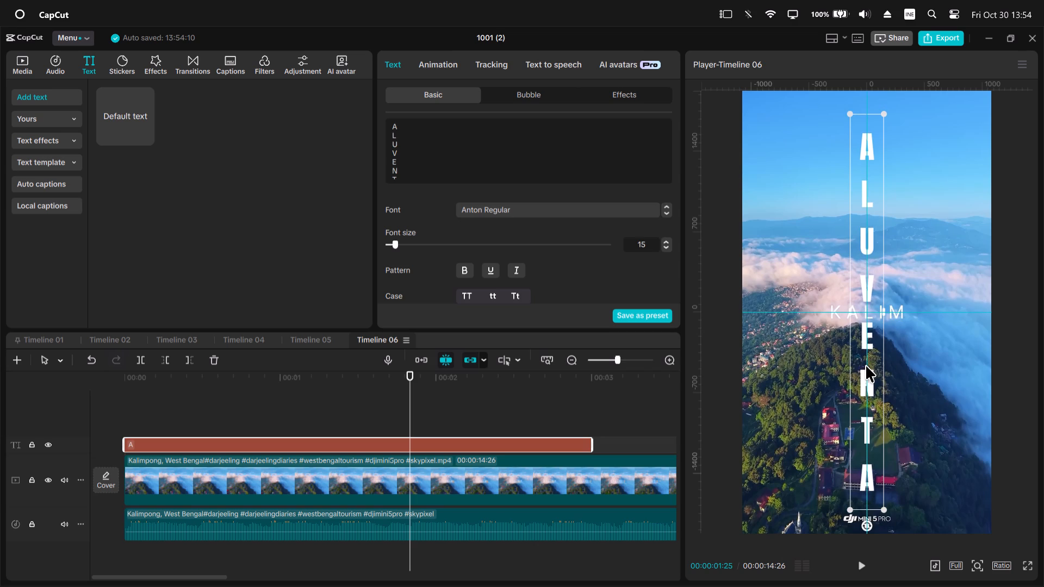
Duplicate the vertical ALUVENTA text clip at the start of the timeline onto a second track above it.
{"action": "left_click_drag", "start_coordinate": [293, 380], "coordinate": [14, 340]}
{"action": "left_click", "coordinate": [155, 439]}
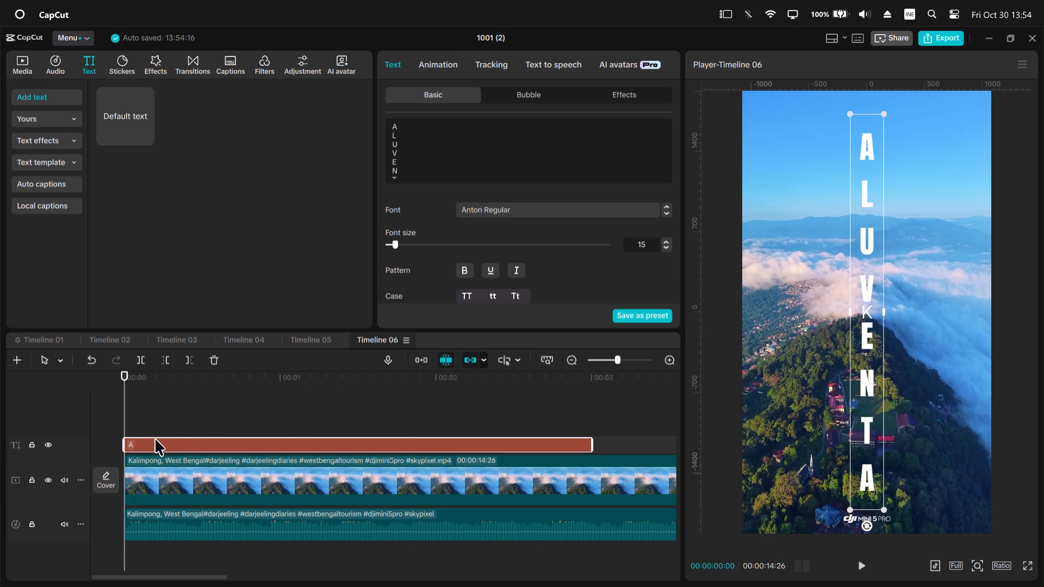
{"action": "key", "text": "ctrl+c"}
{"action": "key", "text": "ctrl+v"}
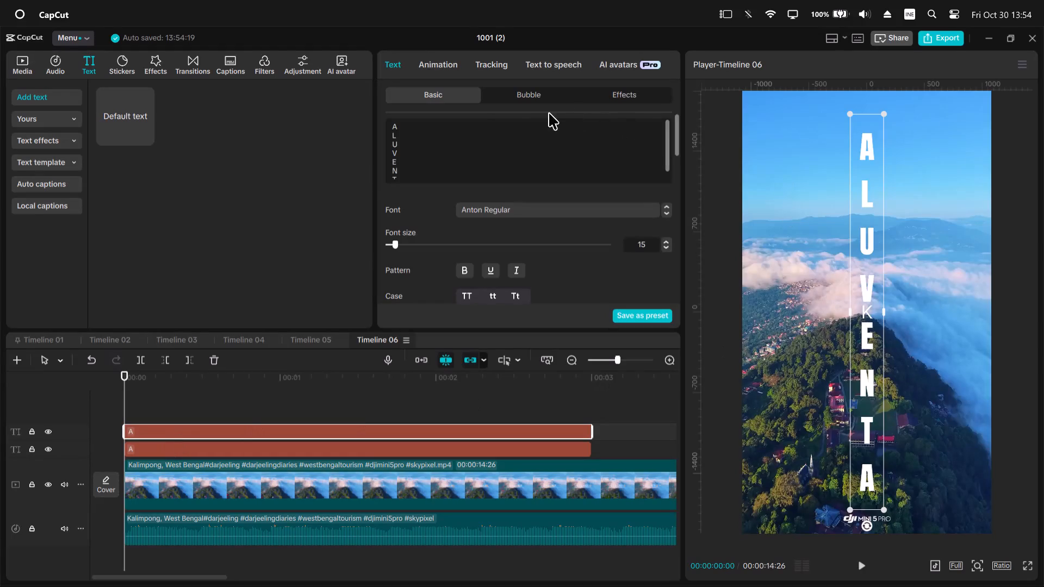
{"action": "scroll", "coordinate": [434, 176], "scroll_direction": "down", "scroll_amount": 10}
{"action": "scroll", "coordinate": [409, 165], "scroll_direction": "up", "scroll_amount": 5}
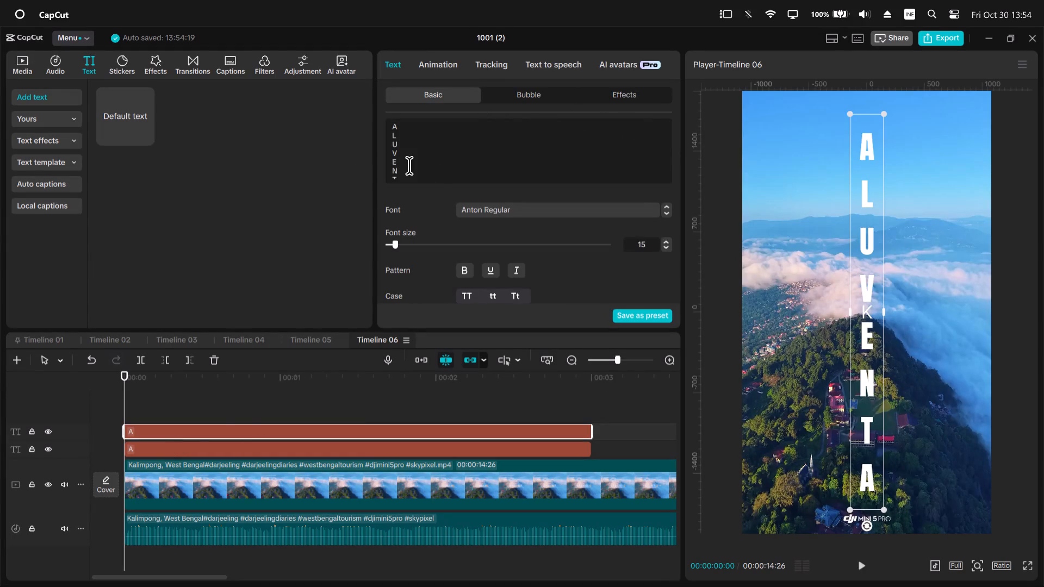
{"action": "scroll", "coordinate": [409, 165], "scroll_direction": "down", "scroll_amount": 5}
Paste six more copies of the vertical text at the timeline start, making eight stacked clips, one per letter.
{"action": "left_click", "coordinate": [201, 429]}
{"action": "key", "text": "ctrl+c"}
{"action": "key", "text": "ctrl+v"}
{"action": "key", "text": "ctrl+v"}
{"action": "key", "text": "ctrl+v"}
{"action": "key", "text": "ctrl+v"}
{"action": "scroll", "coordinate": [201, 429], "scroll_direction": "down", "scroll_amount": 6}
{"action": "left_click", "coordinate": [165, 447]}
{"action": "left_click", "coordinate": [160, 406]}
{"action": "scroll", "coordinate": [164, 413], "scroll_direction": "up", "scroll_amount": 1}
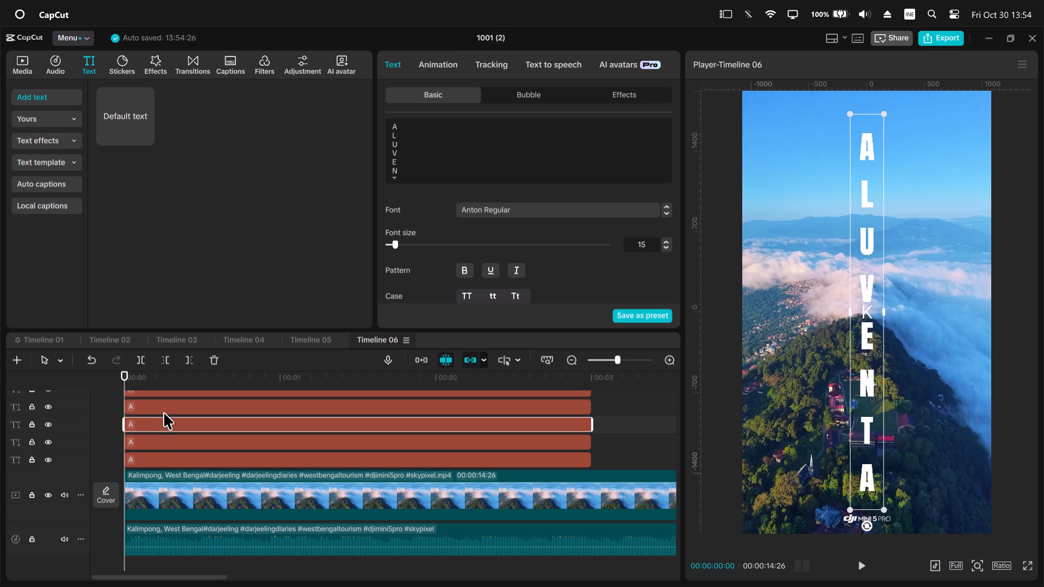
{"action": "scroll", "coordinate": [164, 428], "scroll_direction": "up", "scroll_amount": 2}
{"action": "key", "text": "ctrl+c"}
{"action": "key", "text": "ctrl+v"}
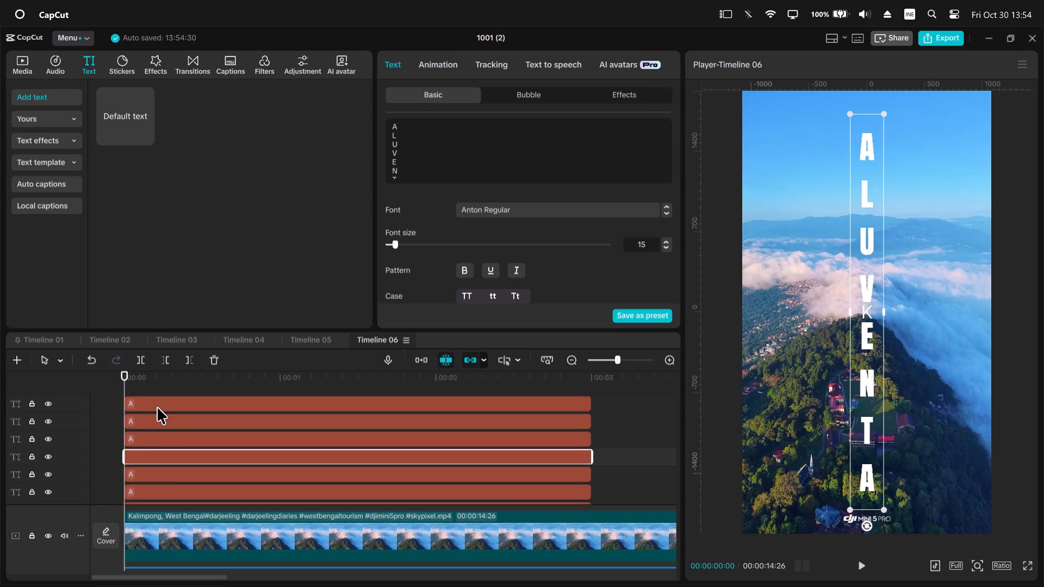
{"action": "key", "text": "ctrl+v"}
{"action": "scroll", "coordinate": [155, 421], "scroll_direction": "down", "scroll_amount": 8}
{"action": "left_click_drag", "start_coordinate": [125, 376], "coordinate": [65, 376]}
Reduce the lowest vertical ALUVENTA text clip, just above the video track, to only its first letter, A.
{"action": "scroll", "coordinate": [201, 417], "scroll_direction": "up", "scroll_amount": 2}
{"action": "left_click", "coordinate": [160, 474]}
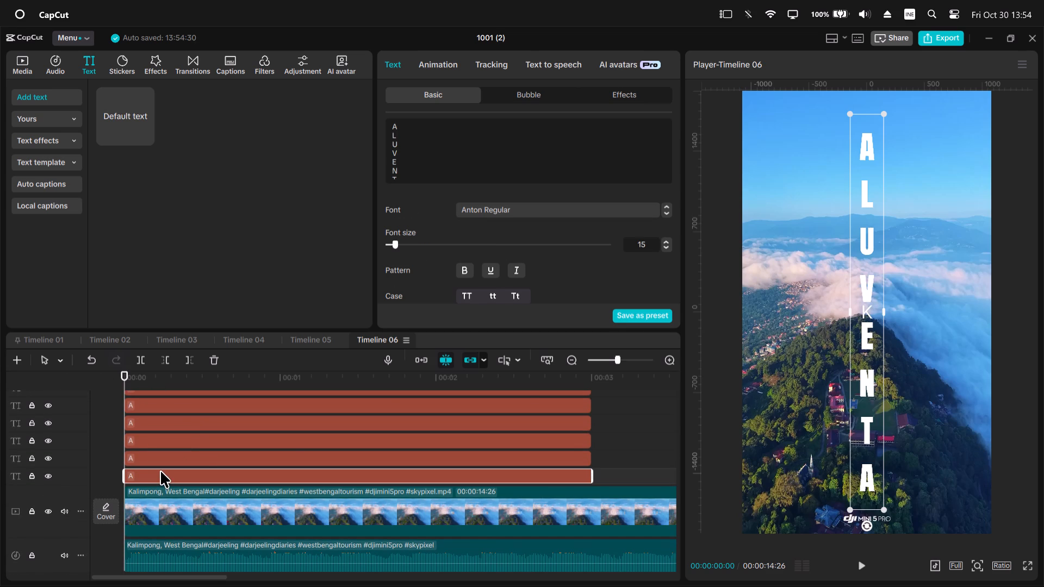
{"action": "scroll", "coordinate": [450, 181], "scroll_direction": "down", "scroll_amount": 10}
{"action": "scroll", "coordinate": [384, 146], "scroll_direction": "down", "scroll_amount": 4}
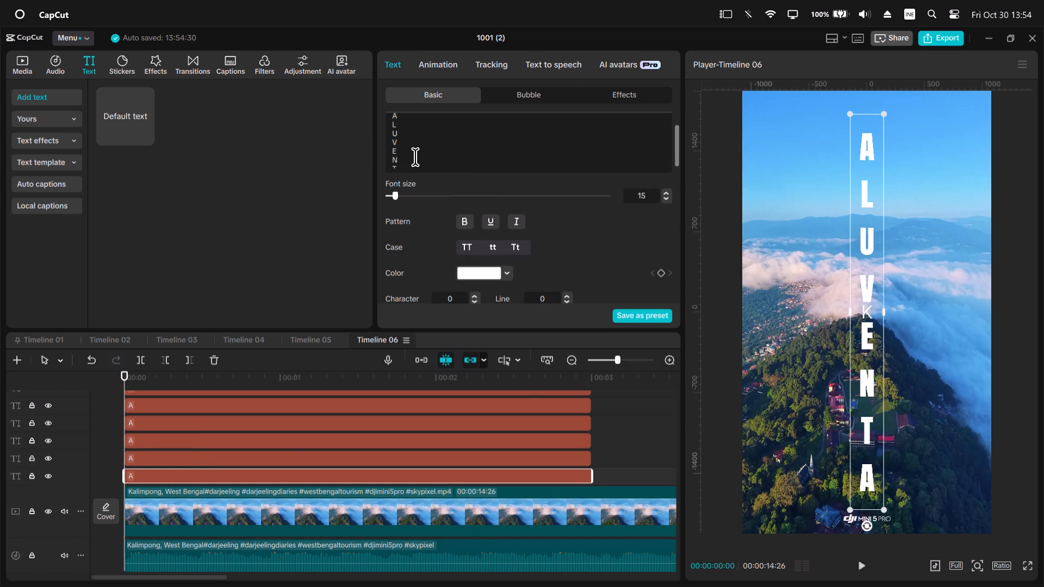
{"action": "left_click", "coordinate": [415, 157]}
{"action": "key", "text": "Down"}
{"action": "key", "text": "Down"}
{"action": "key", "text": "Down"}
{"action": "key", "text": "Down"}
{"action": "key", "text": "Down"}
{"action": "key", "text": "Down"}
{"action": "key", "text": "Down"}
{"action": "key", "text": "Down"}
{"action": "key", "text": "Down"}
{"action": "key", "text": "Down"}
{"action": "key", "text": "Down"}
{"action": "key", "text": "Down"}
{"action": "key", "text": "Down"}
{"action": "key", "text": "Down"}
{"action": "key", "text": "Down"}
{"action": "key", "text": "Down"}
{"action": "key", "text": "Down"}
{"action": "key", "text": "Down"}
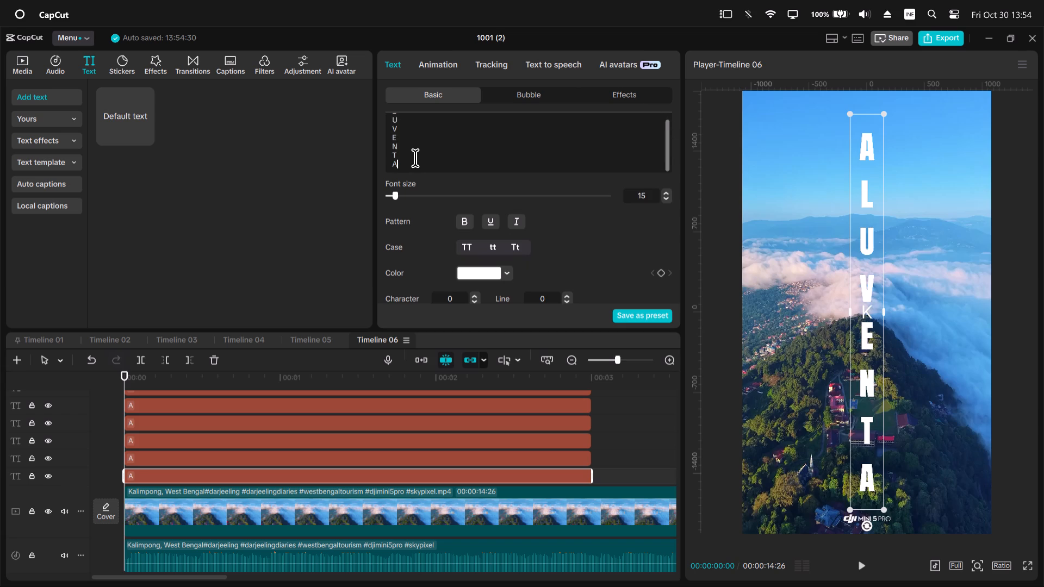
{"action": "key", "text": "BackSpace"}
{"action": "key", "text": "BackSpace"}
{"action": "key", "text": "BackSpace"}
{"action": "key", "text": "BackSpace"}
{"action": "key", "text": "BackSpace"}
{"action": "key", "text": "BackSpace"}
{"action": "key", "text": "BackSpace"}
{"action": "key", "text": "BackSpace"}
{"action": "key", "text": "BackSpace"}
{"action": "key", "text": "BackSpace"}
{"action": "key", "text": "BackSpace"}
{"action": "key", "text": "BackSpace"}
{"action": "key", "text": "BackSpace"}
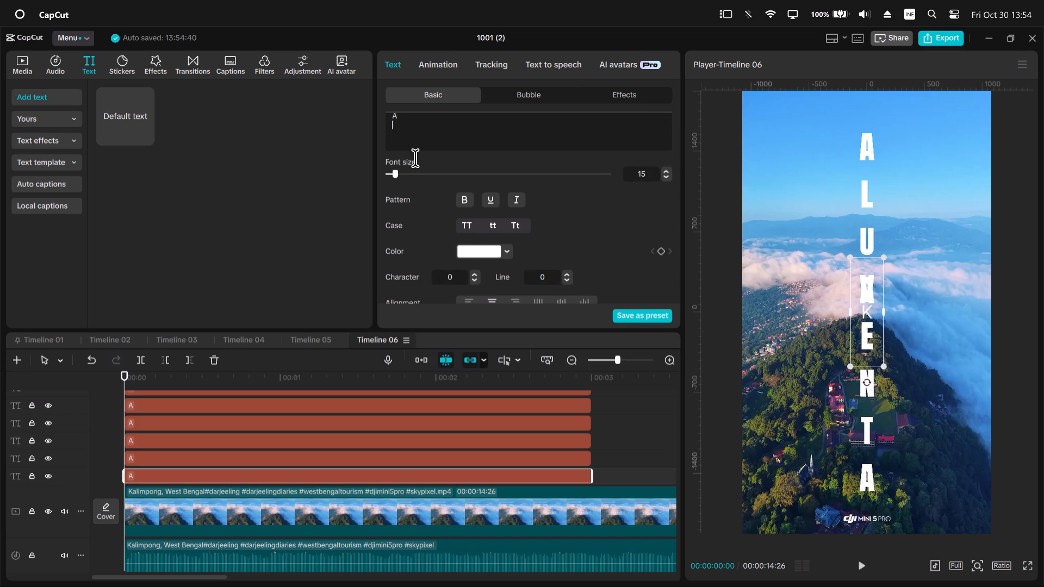
{"action": "key", "text": "BackSpace"}
Move the single letter A up the frame, horizontally centred, onto the first A of the stacked ALUVENTA text.
{"action": "scroll", "coordinate": [415, 158], "scroll_direction": "up", "scroll_amount": 1}
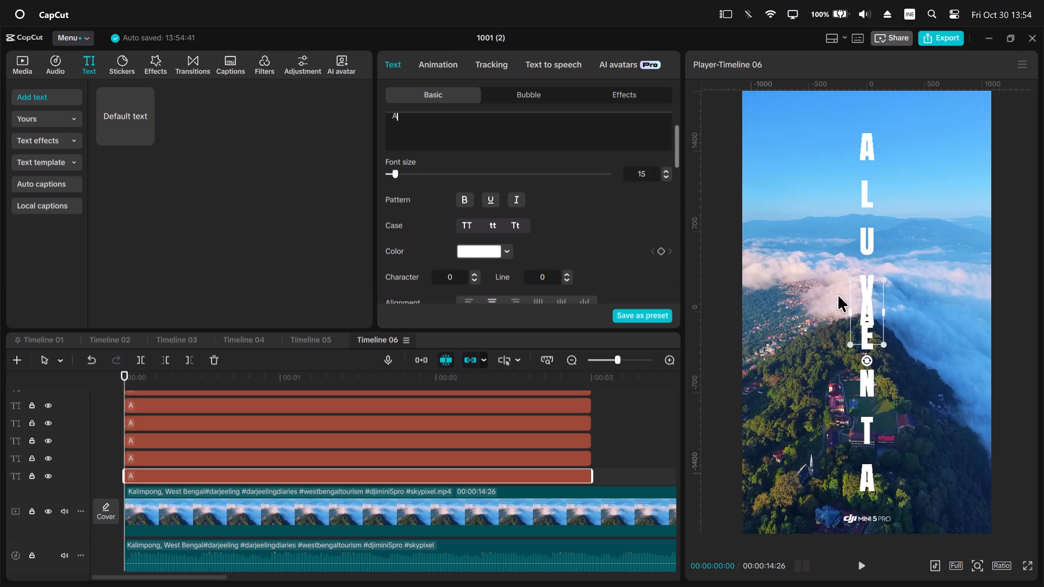
{"action": "left_click_drag", "start_coordinate": [864, 317], "coordinate": [863, 152]}
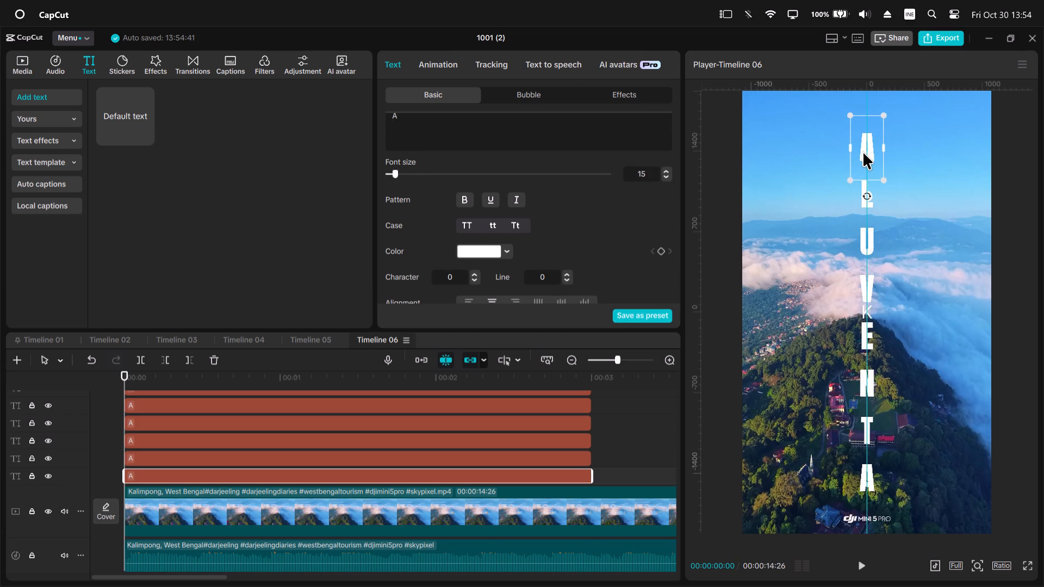
{"action": "left_click_drag", "start_coordinate": [863, 152], "coordinate": [863, 152]}
{"action": "left_click_drag", "start_coordinate": [863, 152], "coordinate": [863, 149]}
Place horizontal guide lines in the preview along the bottom edges of the letters A, L, U and V.
{"action": "scroll", "coordinate": [867, 200], "scroll_direction": "up", "scroll_amount": 4, "text": "ctrl"}
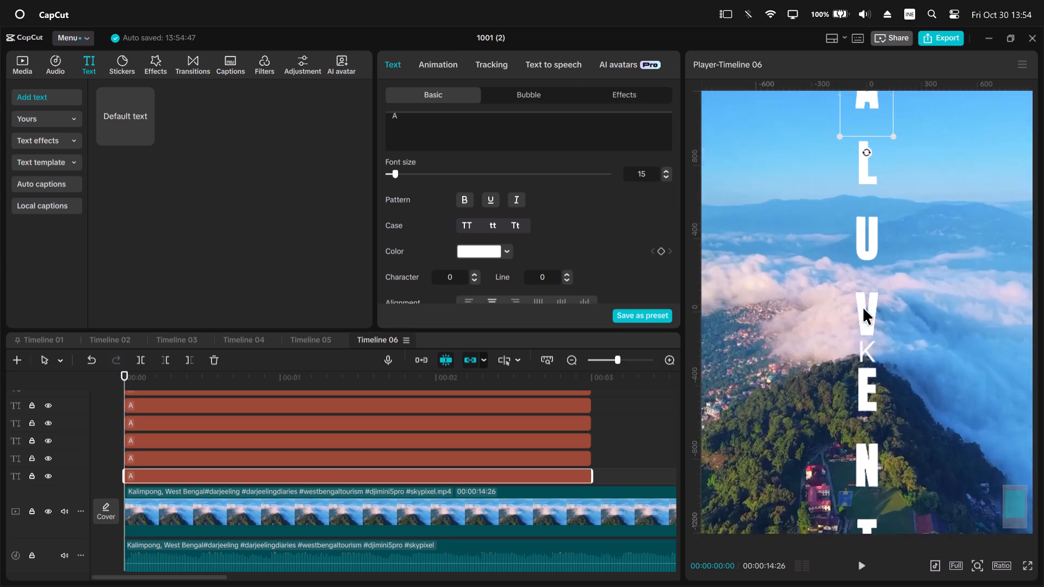
{"action": "scroll", "coordinate": [863, 308], "scroll_direction": "up", "scroll_amount": 9, "text": "ctrl"}
{"action": "left_click_drag", "start_coordinate": [815, 89], "coordinate": [853, 227]}
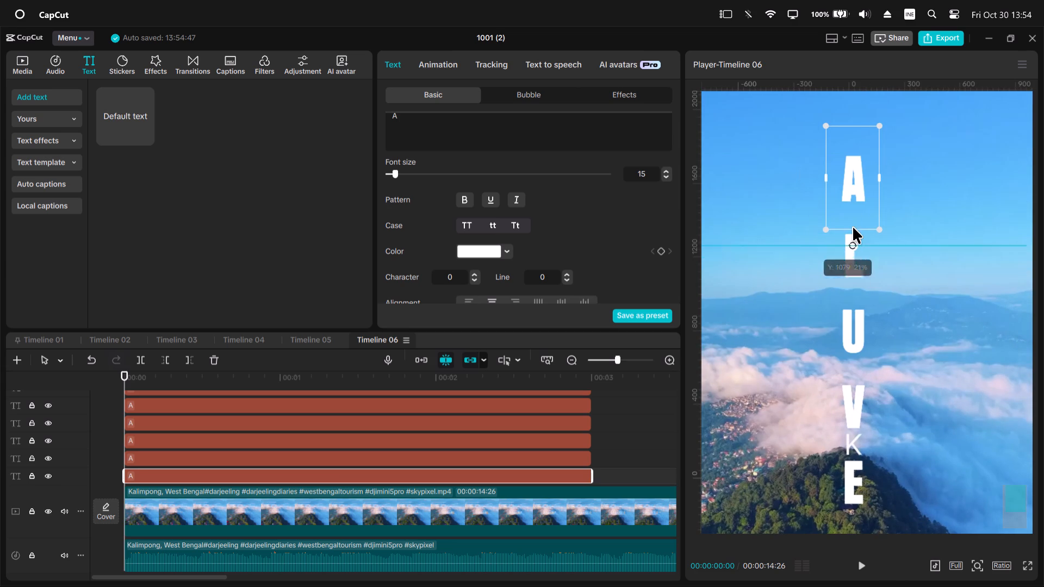
{"action": "left_click_drag", "start_coordinate": [853, 227], "coordinate": [860, 204]}
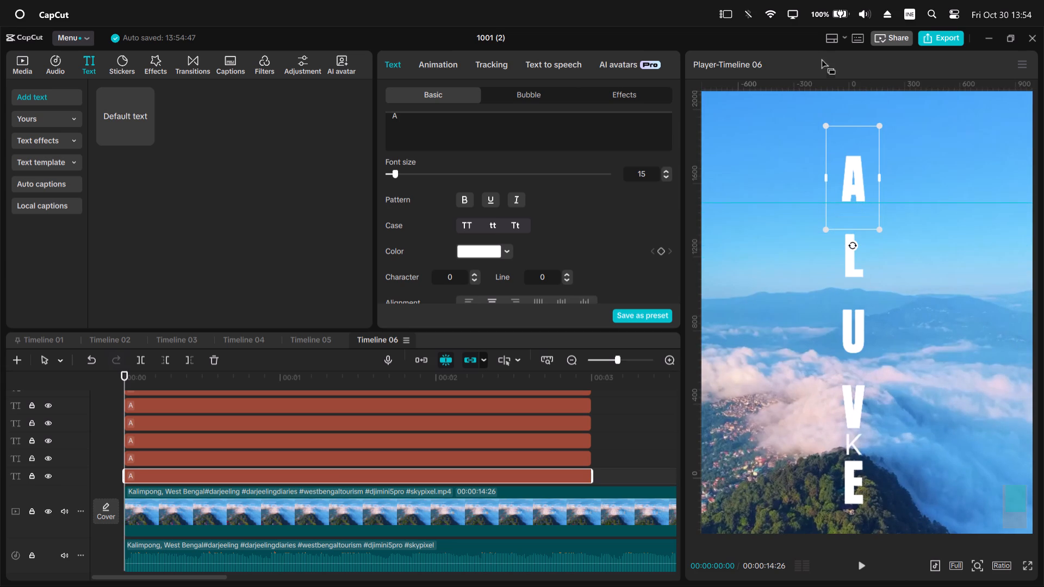
{"action": "left_click_drag", "start_coordinate": [818, 79], "coordinate": [865, 286]}
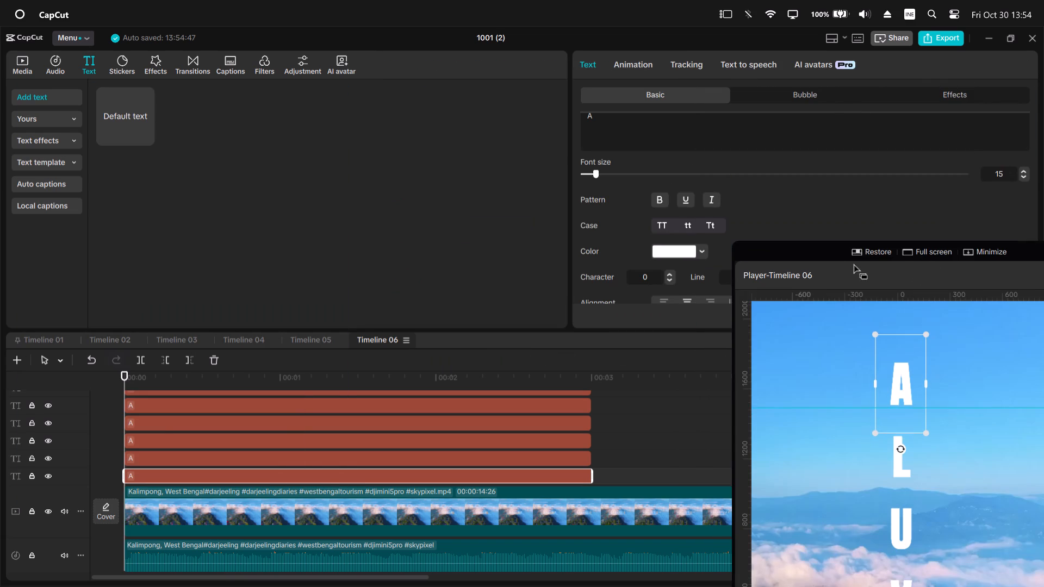
{"action": "left_click_drag", "start_coordinate": [824, 252], "coordinate": [837, 77]}
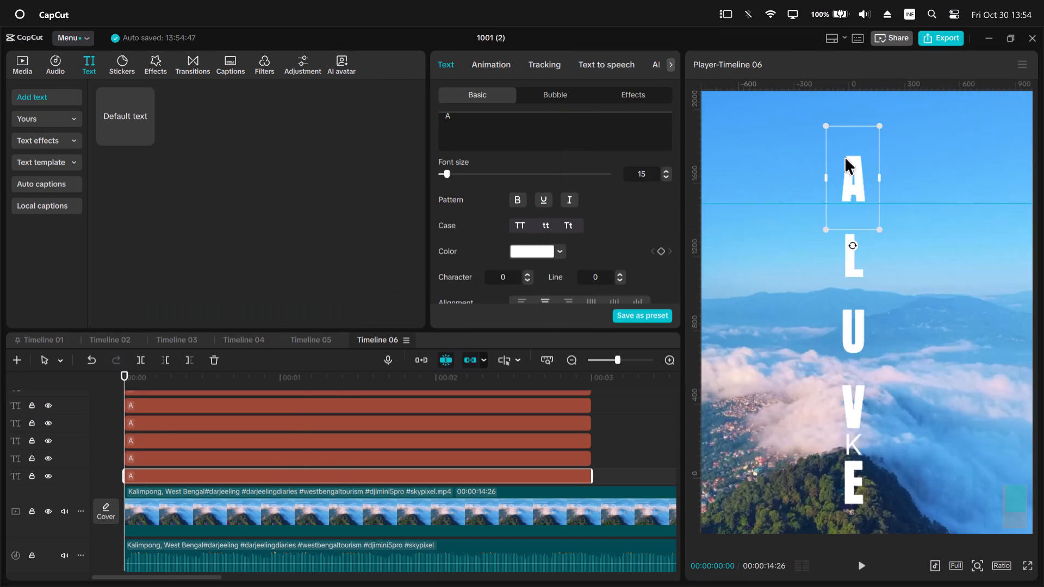
{"action": "left_click_drag", "start_coordinate": [801, 85], "coordinate": [842, 290]}
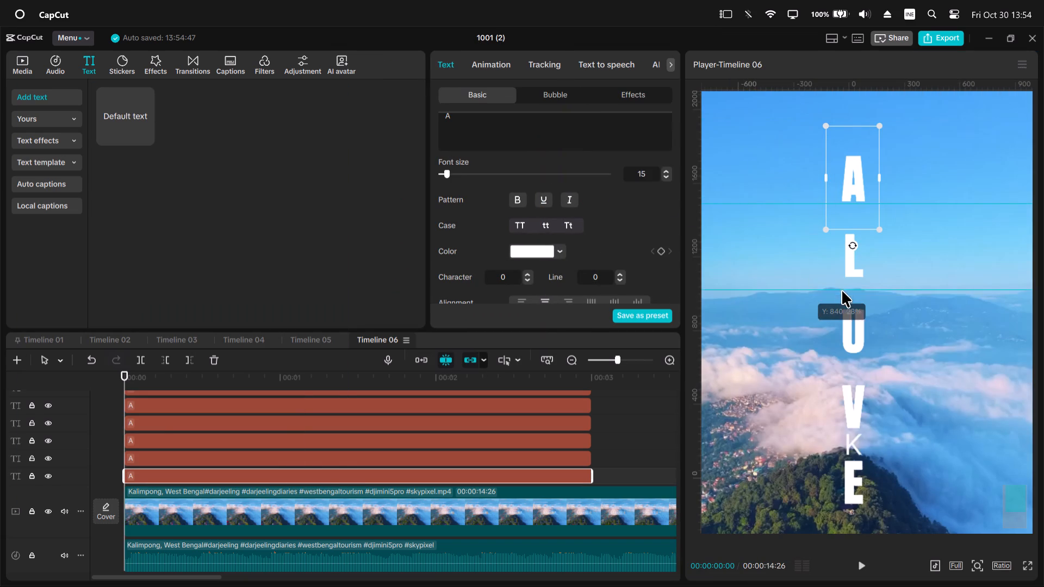
{"action": "left_click_drag", "start_coordinate": [842, 290], "coordinate": [851, 278]}
{"action": "left_click_drag", "start_coordinate": [881, 83], "coordinate": [887, 156]}
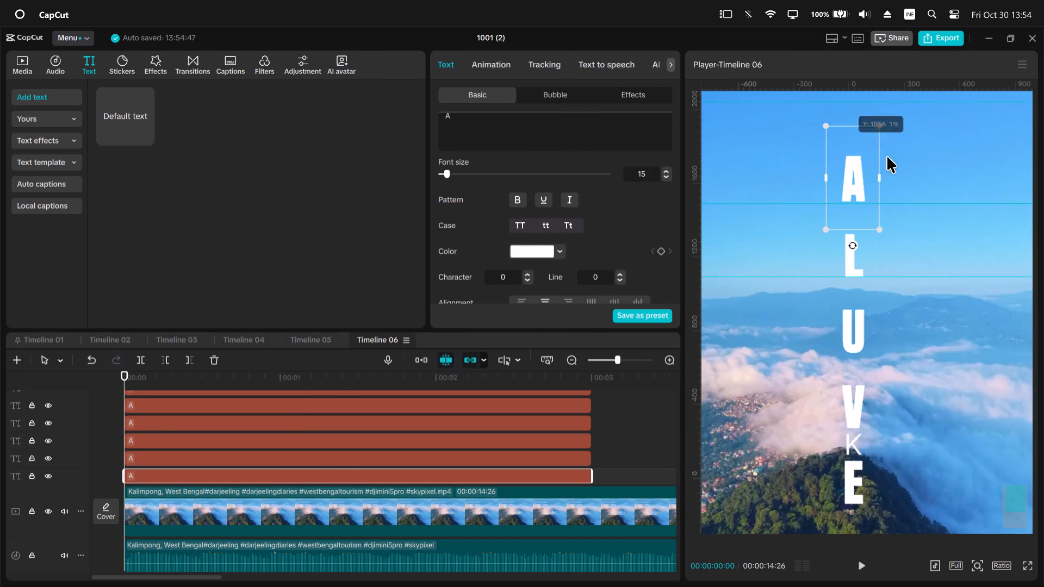
{"action": "left_click_drag", "start_coordinate": [887, 156], "coordinate": [905, 353]}
{"action": "left_click_drag", "start_coordinate": [861, 89], "coordinate": [891, 428]}
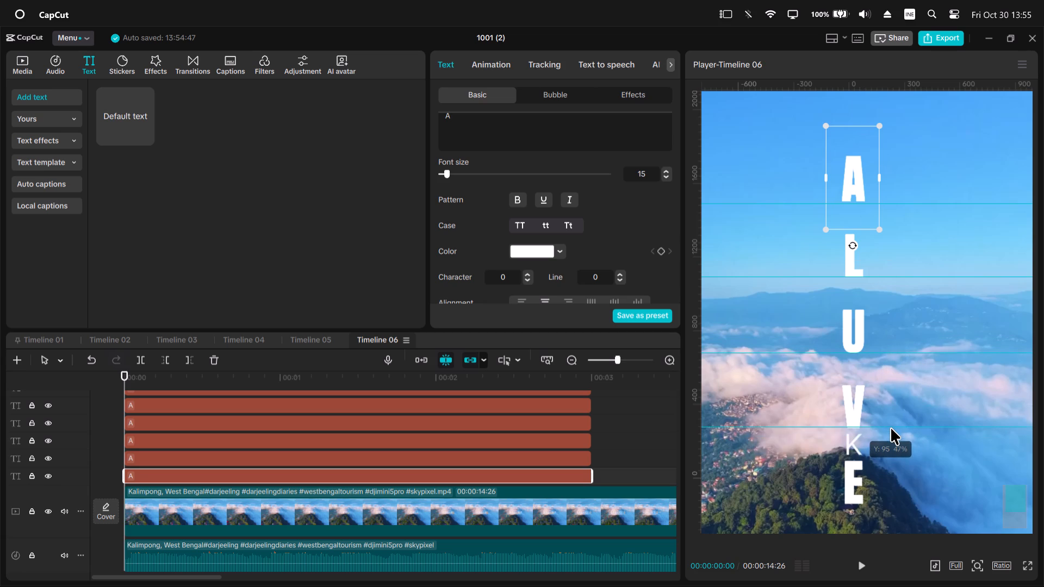
{"action": "left_click_drag", "start_coordinate": [891, 428], "coordinate": [891, 428]}
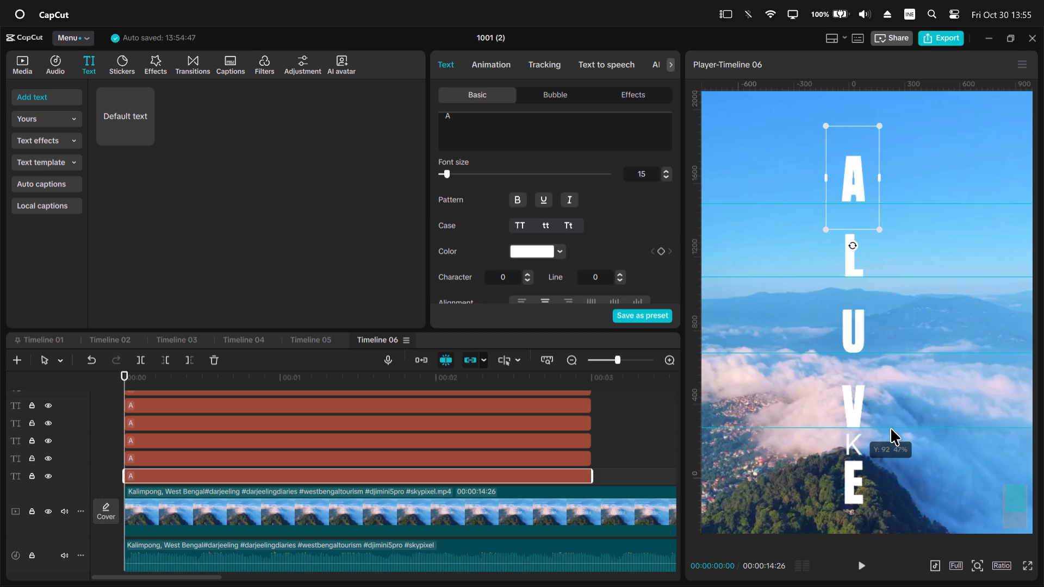
{"action": "left_click_drag", "start_coordinate": [891, 428], "coordinate": [891, 429]}
Place horizontal guide lines along the bottom edges of the letters E, N, T and the final A.
{"action": "scroll", "coordinate": [891, 429], "scroll_direction": "down", "scroll_amount": 9}
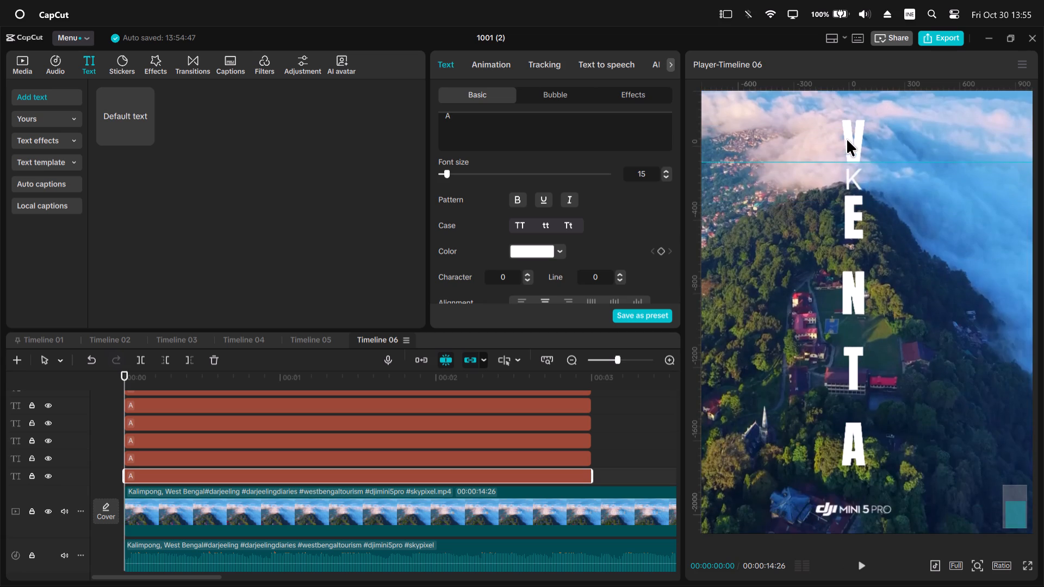
{"action": "left_click_drag", "start_coordinate": [851, 86], "coordinate": [865, 240]}
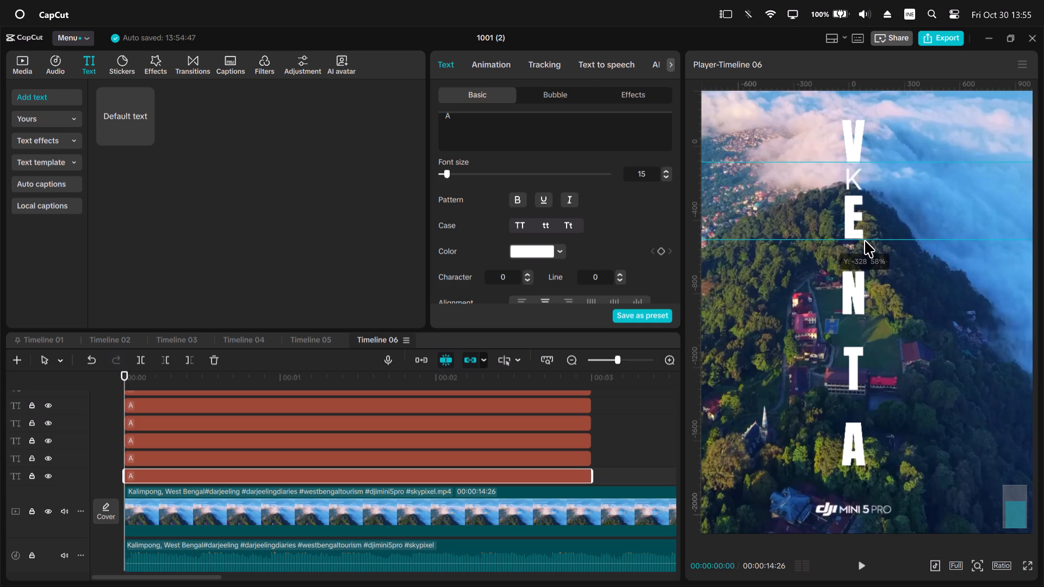
{"action": "left_click_drag", "start_coordinate": [865, 240], "coordinate": [865, 239]}
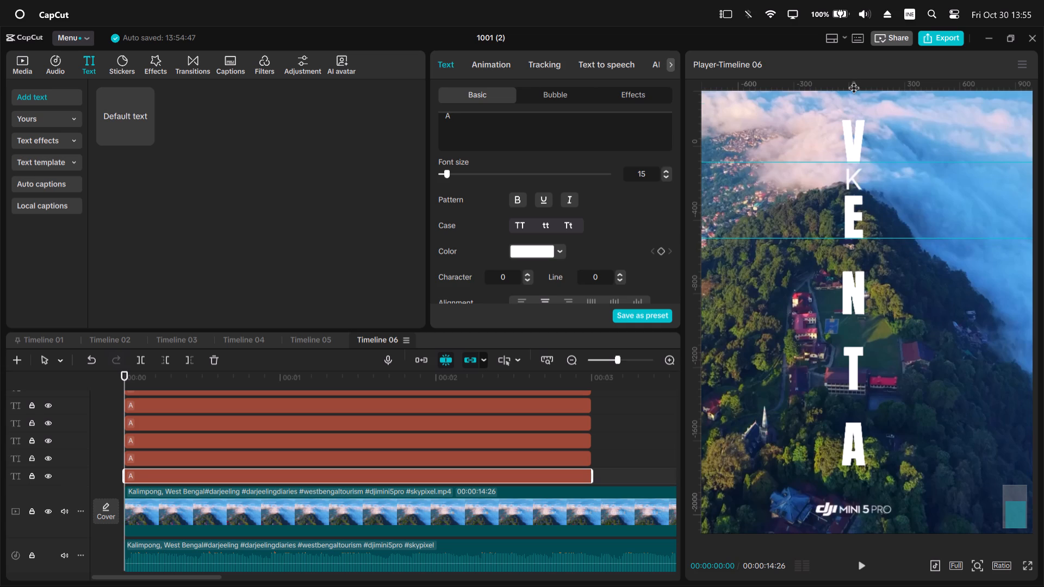
{"action": "left_click_drag", "start_coordinate": [854, 88], "coordinate": [869, 315]}
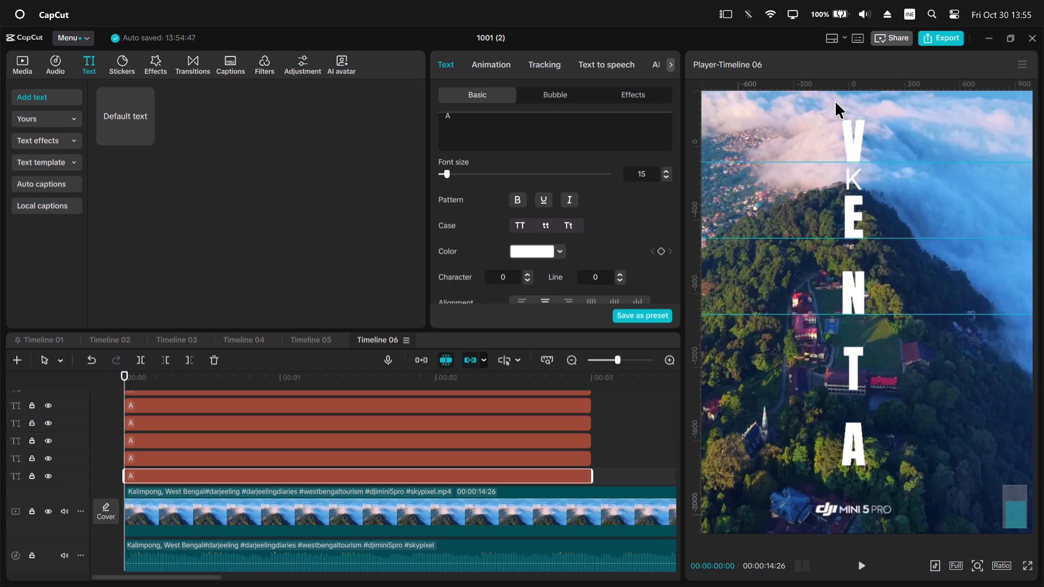
{"action": "left_click_drag", "start_coordinate": [835, 88], "coordinate": [866, 391]}
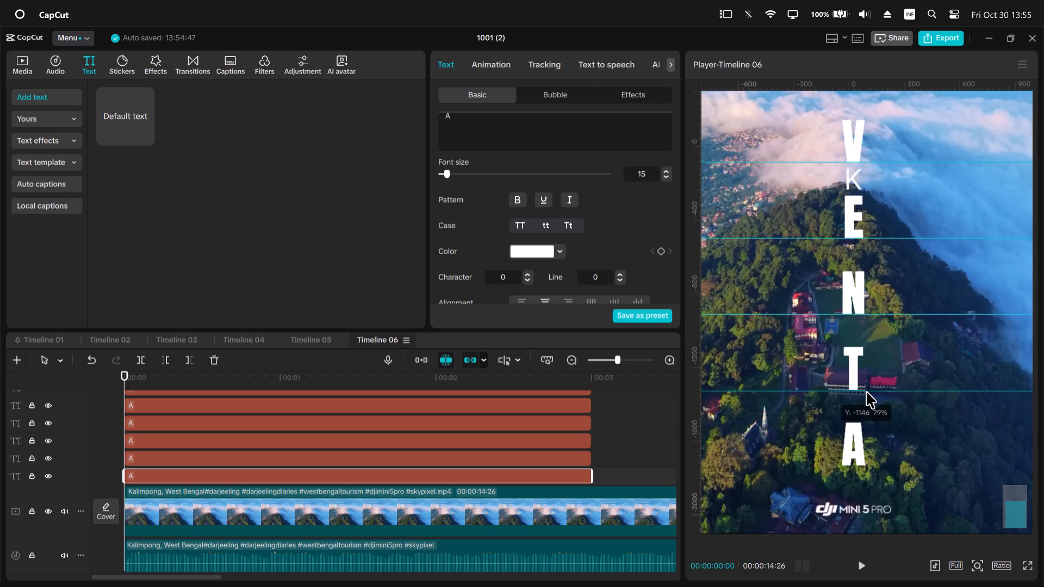
{"action": "left_click_drag", "start_coordinate": [866, 391], "coordinate": [869, 391]}
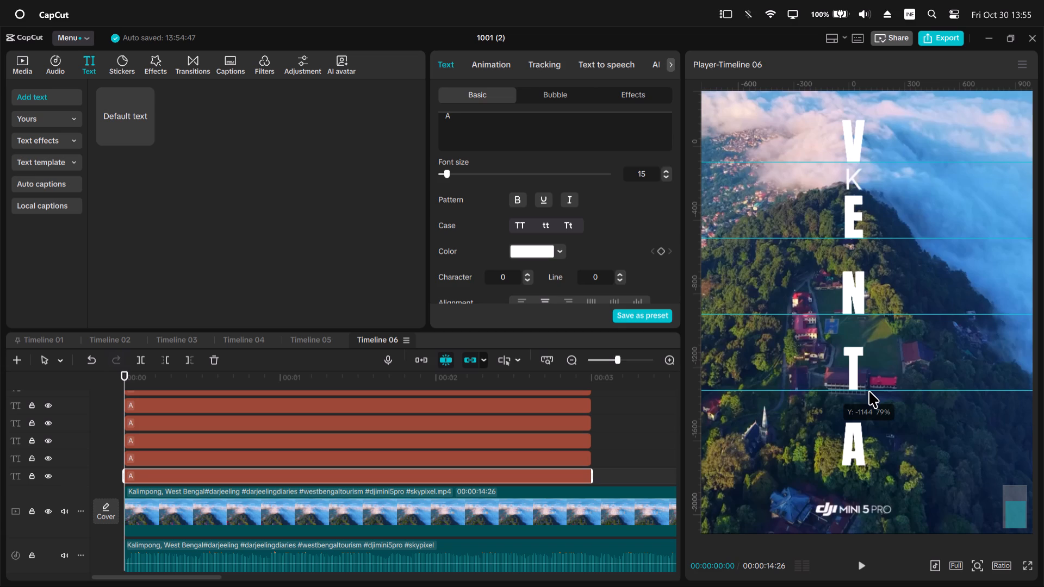
{"action": "left_click_drag", "start_coordinate": [869, 391], "coordinate": [865, 391]}
{"action": "left_click_drag", "start_coordinate": [836, 85], "coordinate": [895, 460]}
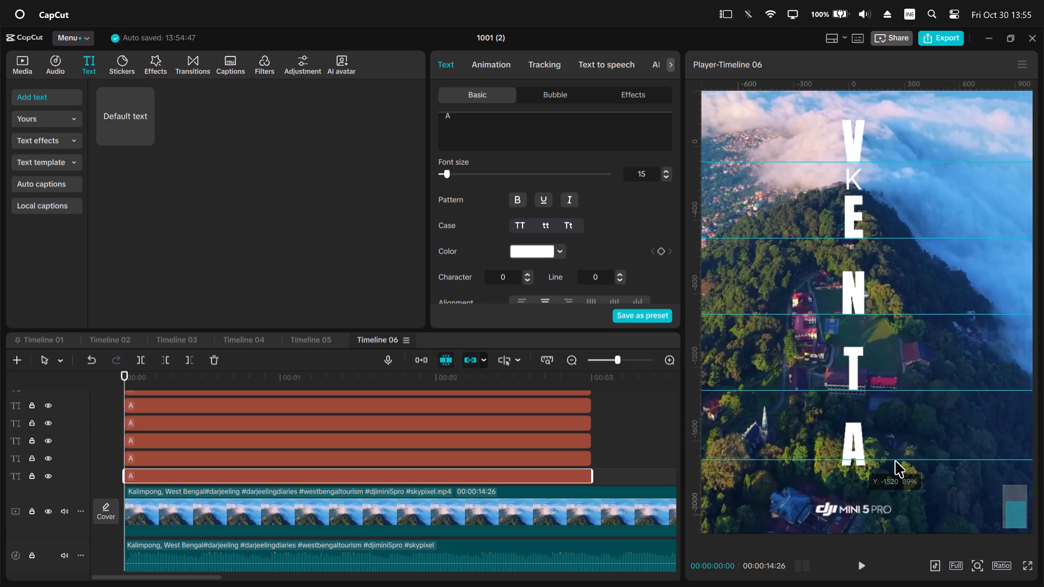
{"action": "left_click_drag", "start_coordinate": [895, 460], "coordinate": [898, 466]}
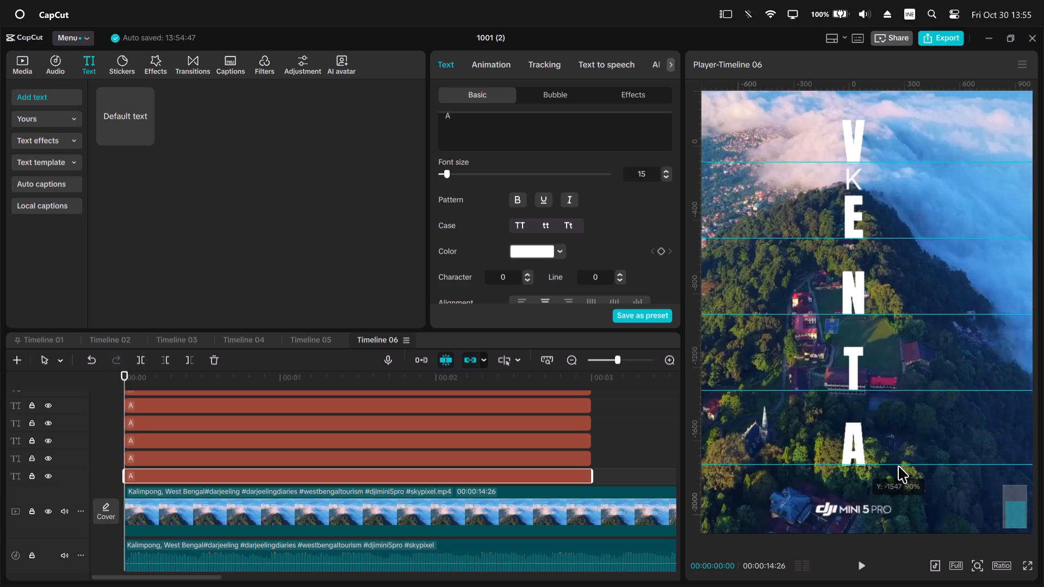
{"action": "left_click_drag", "start_coordinate": [898, 466], "coordinate": [898, 466]}
{"action": "scroll", "coordinate": [898, 466], "scroll_direction": "down", "scroll_amount": 5, "text": "ctrl"}
{"action": "scroll", "coordinate": [887, 453], "scroll_direction": "up", "scroll_amount": 1, "text": "ctrl"}
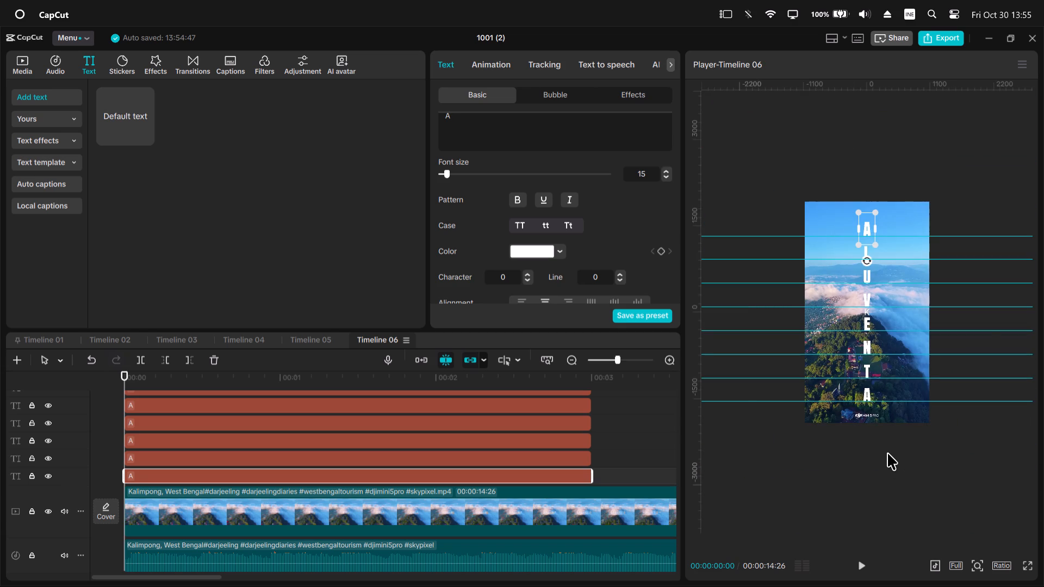
{"action": "scroll", "coordinate": [887, 453], "scroll_direction": "up", "scroll_amount": 2, "text": "ctrl"}
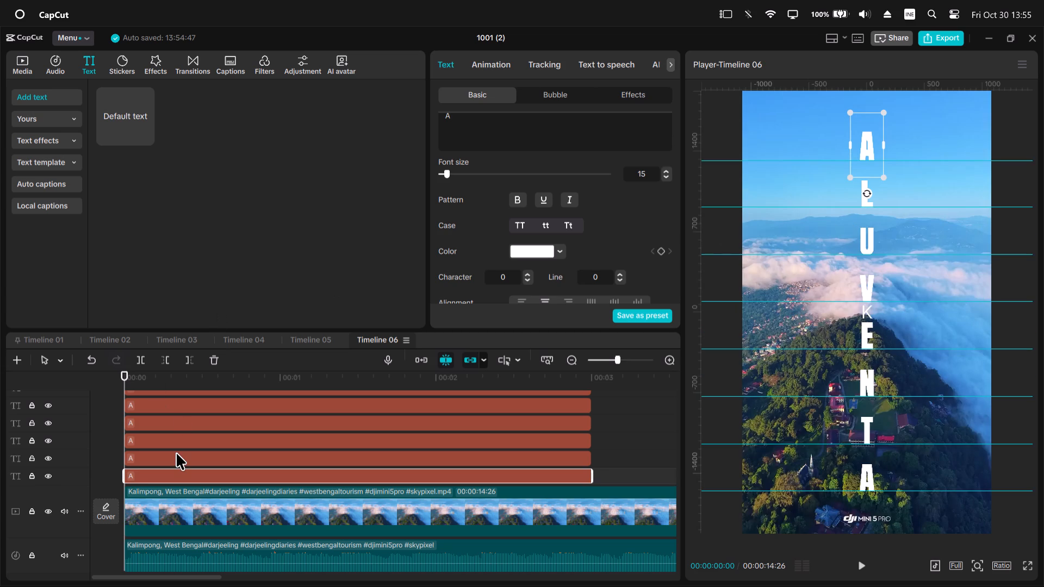
Reduce the second text clip from the bottom of the stack to only the letter L.
{"action": "left_click", "coordinate": [176, 454]}
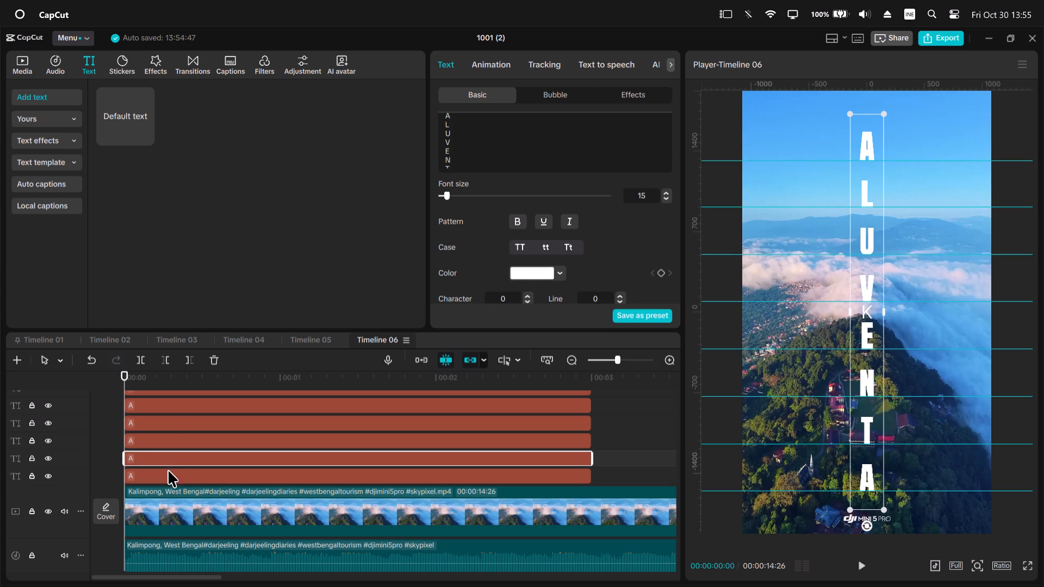
{"action": "scroll", "coordinate": [449, 189], "scroll_direction": "down", "scroll_amount": 5}
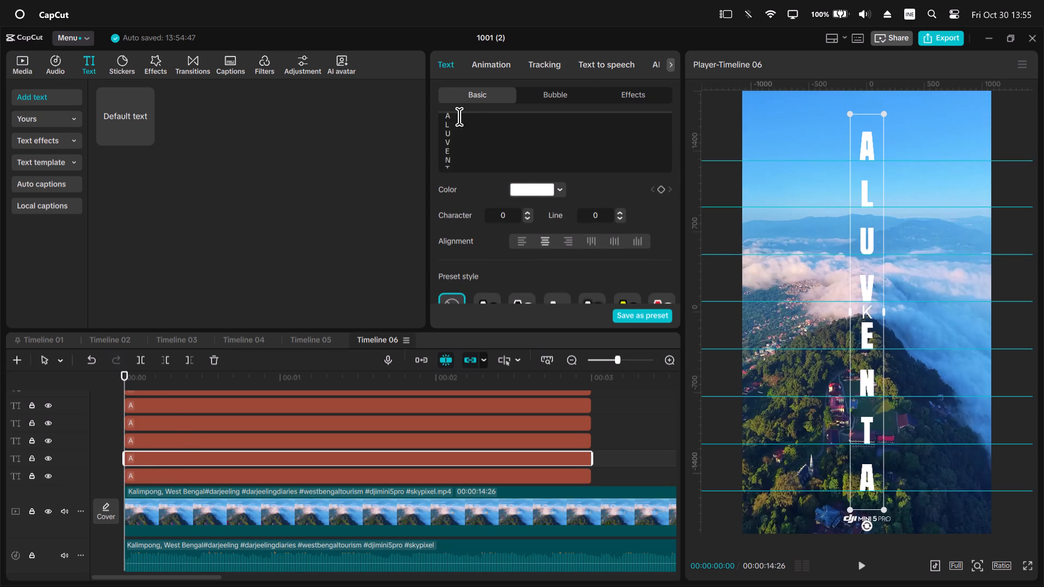
{"action": "left_click_drag", "start_coordinate": [459, 116], "coordinate": [400, 108]}
{"action": "key", "text": "BackSpace"}
{"action": "key", "text": "Down"}
{"action": "key", "text": "BackSpace"}
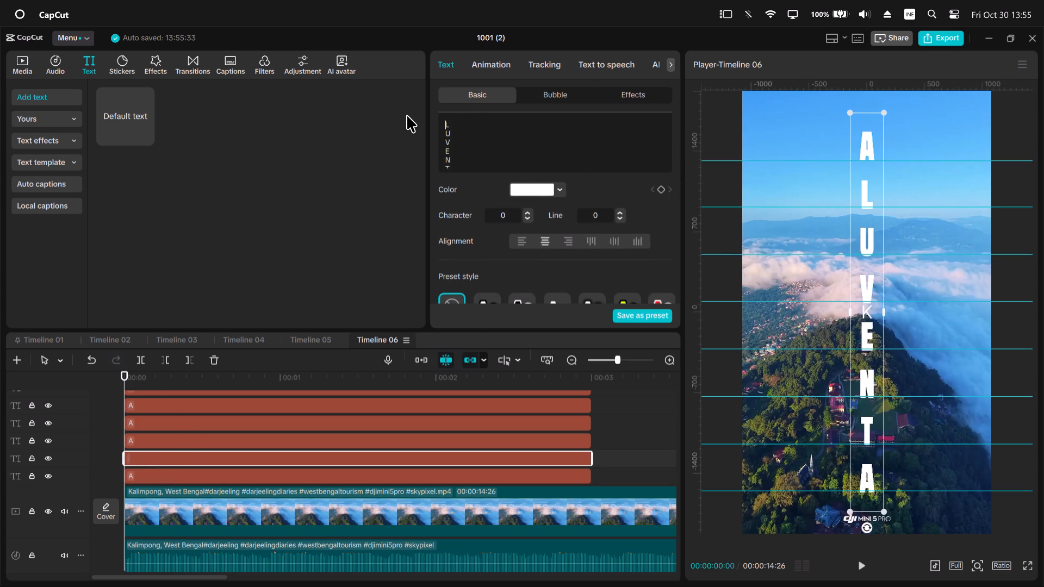
{"action": "scroll", "coordinate": [490, 157], "scroll_direction": "down", "scroll_amount": 10}
{"action": "left_click_drag", "start_coordinate": [467, 166], "coordinate": [412, 126]}
{"action": "key", "text": "BackSpace"}
{"action": "key", "text": "BackSpace"}
{"action": "key", "text": "BackSpace"}
{"action": "key", "text": "BackSpace"}
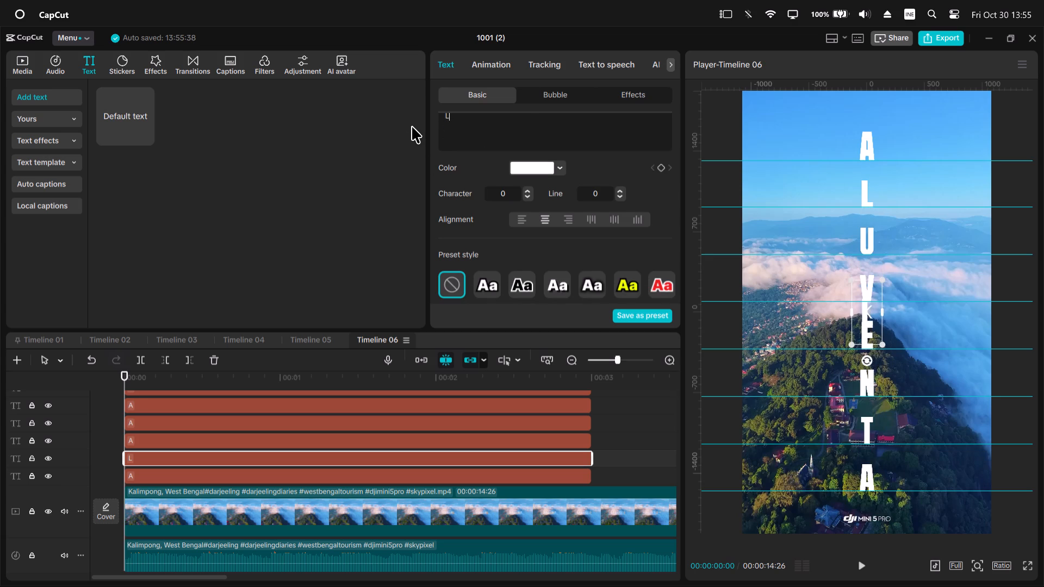
Move the single letter L onto the L of the stacked text, horizontally centred and resting on its guide line.
{"action": "left_click_drag", "start_coordinate": [868, 313], "coordinate": [884, 198]}
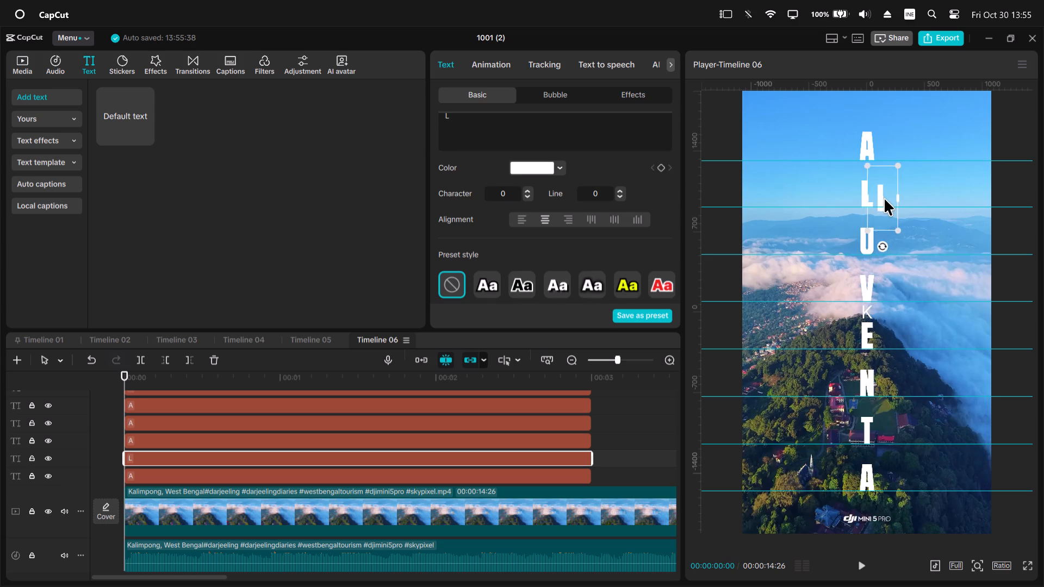
{"action": "left_click_drag", "start_coordinate": [884, 198], "coordinate": [866, 189]}
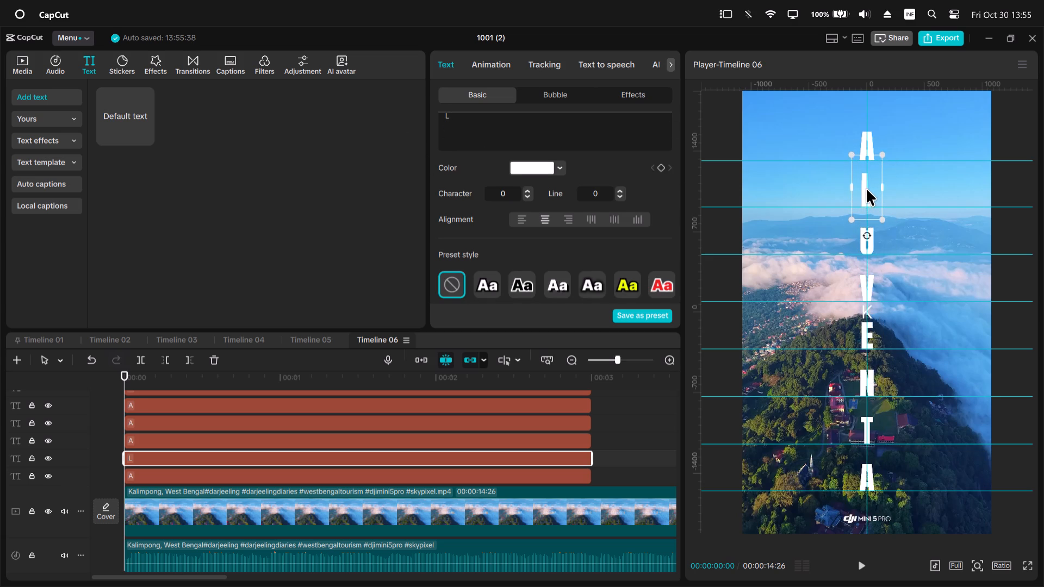
{"action": "left_click_drag", "start_coordinate": [866, 189], "coordinate": [866, 191]}
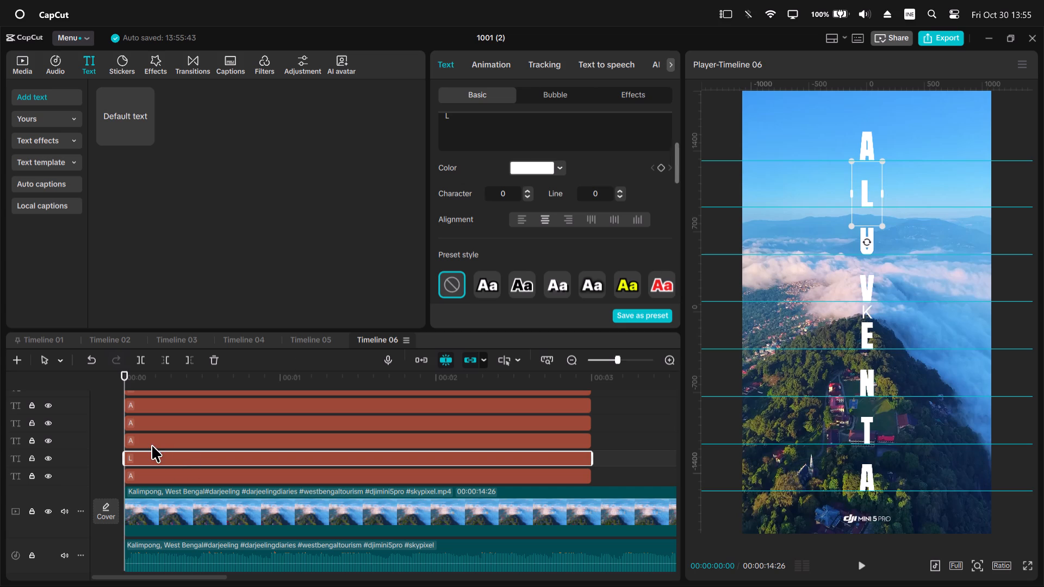
Delete all the full ALUVENTA text clips stacked above the single-letter L and A clips.
{"action": "left_click", "coordinate": [151, 445]}
{"action": "scroll", "coordinate": [421, 174], "scroll_direction": "down", "scroll_amount": 2}
{"action": "scroll", "coordinate": [464, 148], "scroll_direction": "down", "scroll_amount": 5}
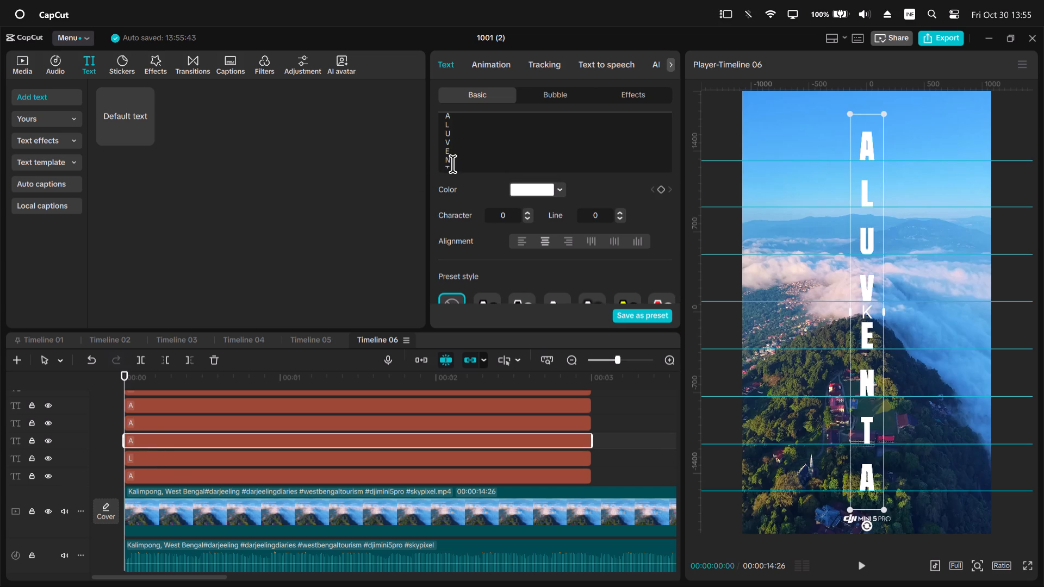
{"action": "scroll", "coordinate": [248, 430], "scroll_direction": "up", "scroll_amount": 8}
{"action": "left_click_drag", "start_coordinate": [332, 387], "coordinate": [264, 429]}
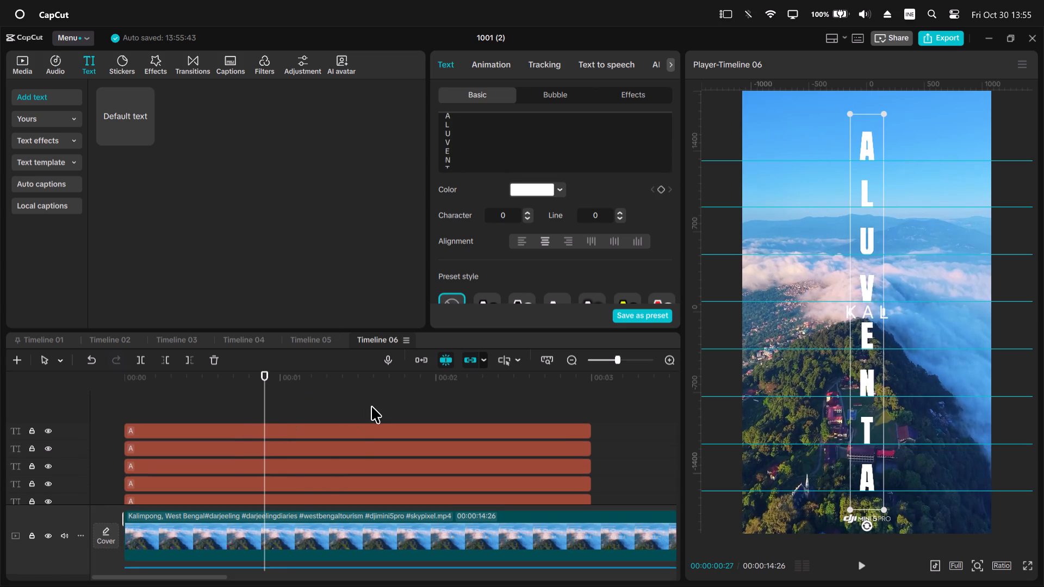
{"action": "left_click_drag", "start_coordinate": [371, 406], "coordinate": [238, 416]}
{"action": "scroll", "coordinate": [316, 478], "scroll_direction": "down", "scroll_amount": 3}
{"action": "scroll", "coordinate": [257, 464], "scroll_direction": "down", "scroll_amount": 3}
{"action": "scroll", "coordinate": [238, 416], "scroll_direction": "up", "scroll_amount": 1}
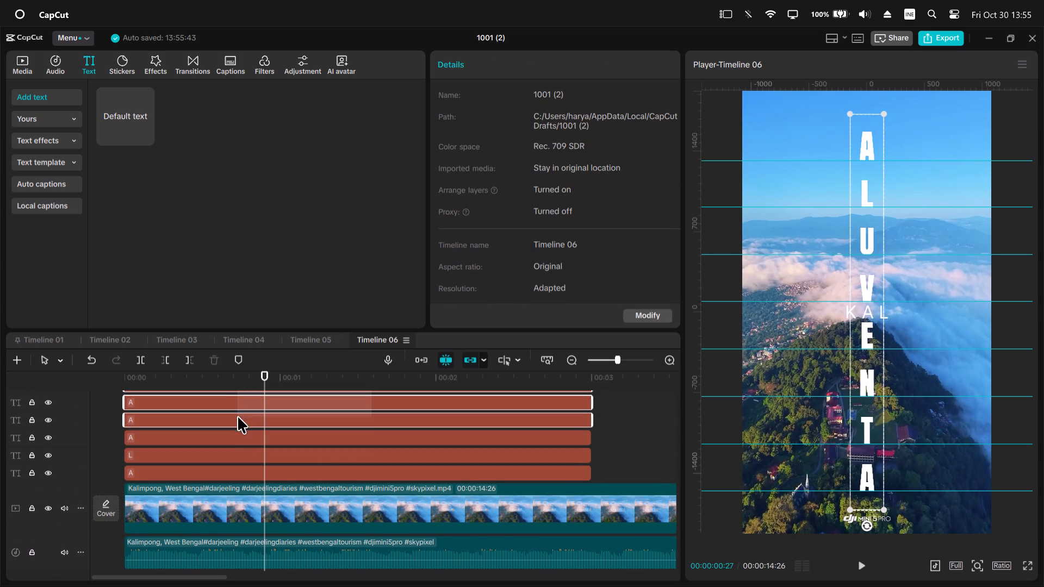
{"action": "left_click_drag", "start_coordinate": [238, 416], "coordinate": [228, 438]}
{"action": "key", "text": "z"}
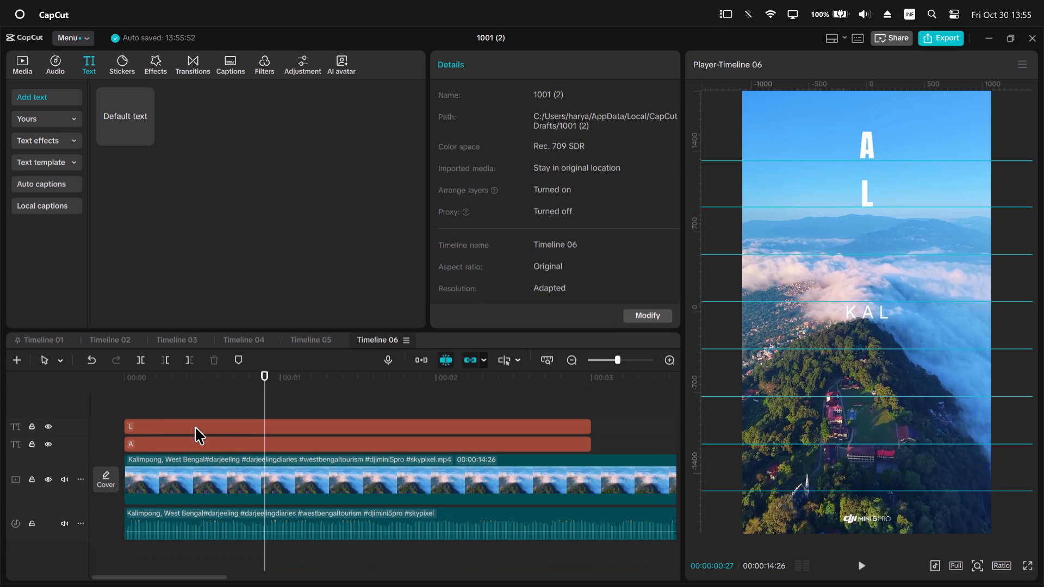
Duplicate the L clip onto a new top track at the timeline start and change the copy's text to U.
{"action": "left_click", "coordinate": [136, 428]}
{"action": "key", "text": "ctrl+c"}
{"action": "key", "text": "ctrl+v"}
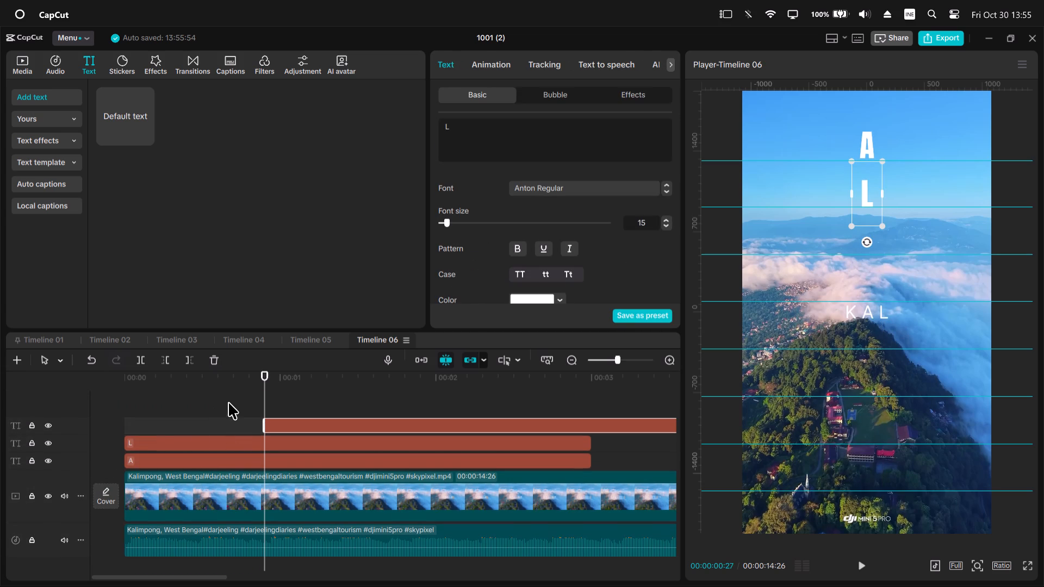
{"action": "left_click_drag", "start_coordinate": [326, 420], "coordinate": [187, 426]}
{"action": "left_click_drag", "start_coordinate": [487, 127], "coordinate": [332, 88]}
{"action": "key", "text": "shift+u"}
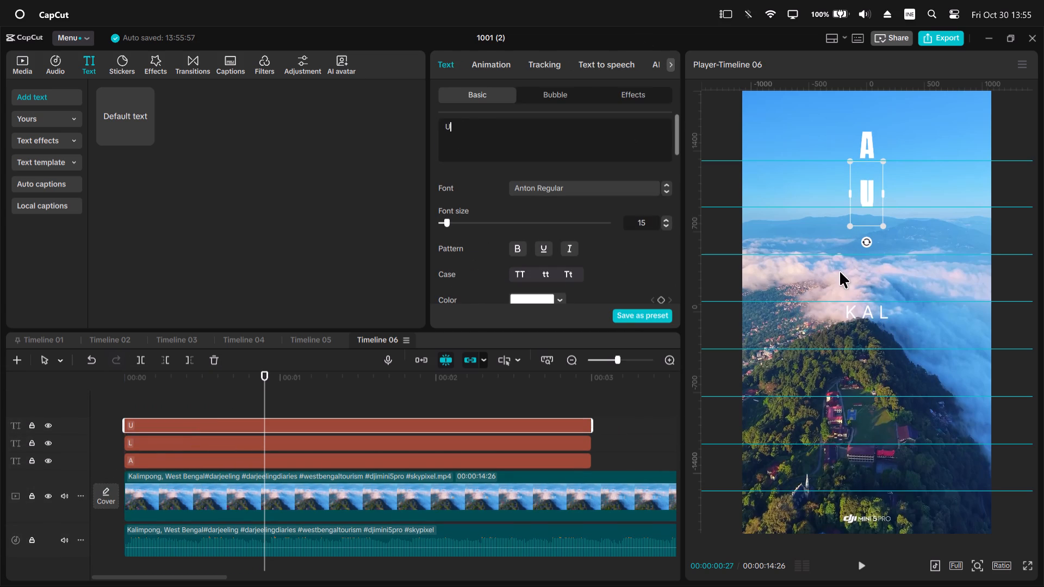
Move the letter U below the L, horizontally centred and resting on the third guide line.
{"action": "left_click_drag", "start_coordinate": [869, 201], "coordinate": [869, 248]}
{"action": "scroll", "coordinate": [869, 249], "scroll_direction": "up", "scroll_amount": 5, "text": "ctrl"}
{"action": "scroll", "coordinate": [867, 299], "scroll_direction": "up", "scroll_amount": 8}
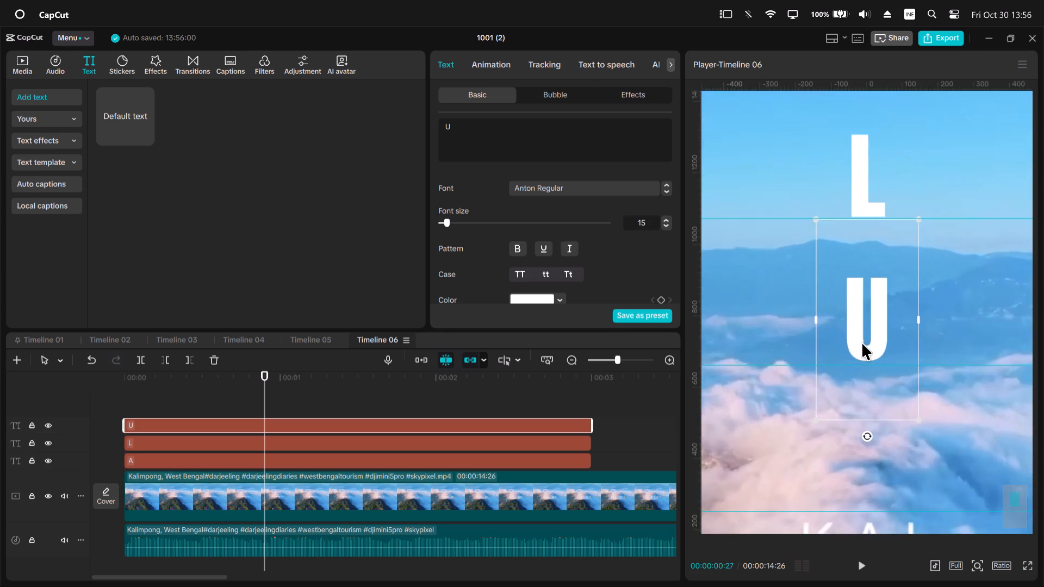
{"action": "scroll", "coordinate": [862, 343], "scroll_direction": "up", "scroll_amount": 6, "text": "ctrl"}
{"action": "left_click", "coordinate": [865, 316]}
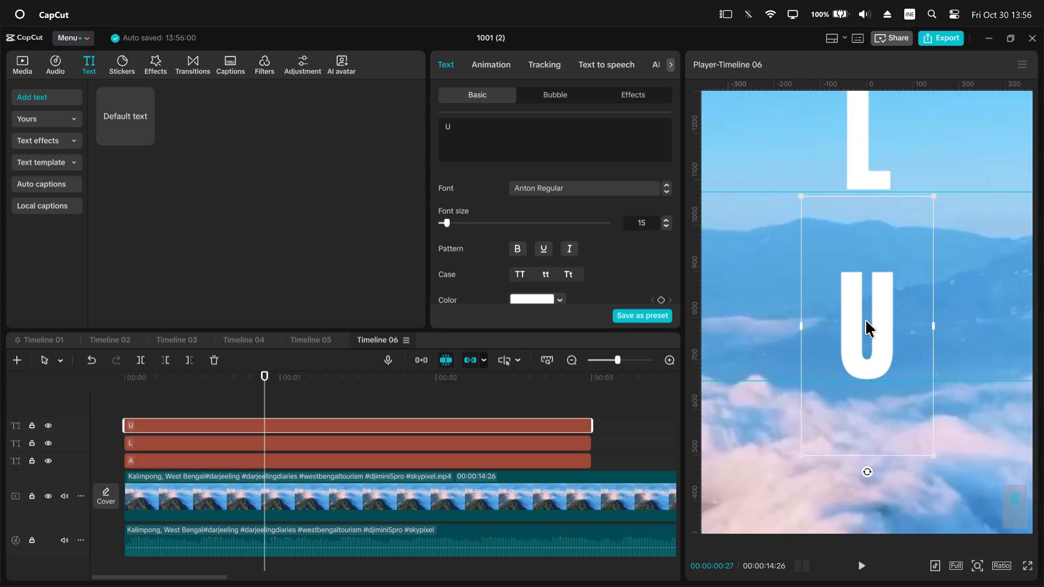
Paste another copy of the L clip onto a new top track at the timeline start and change its text to V.
{"action": "scroll", "coordinate": [866, 320], "scroll_direction": "down", "scroll_amount": 16, "text": "ctrl"}
{"action": "left_click", "coordinate": [224, 421]}
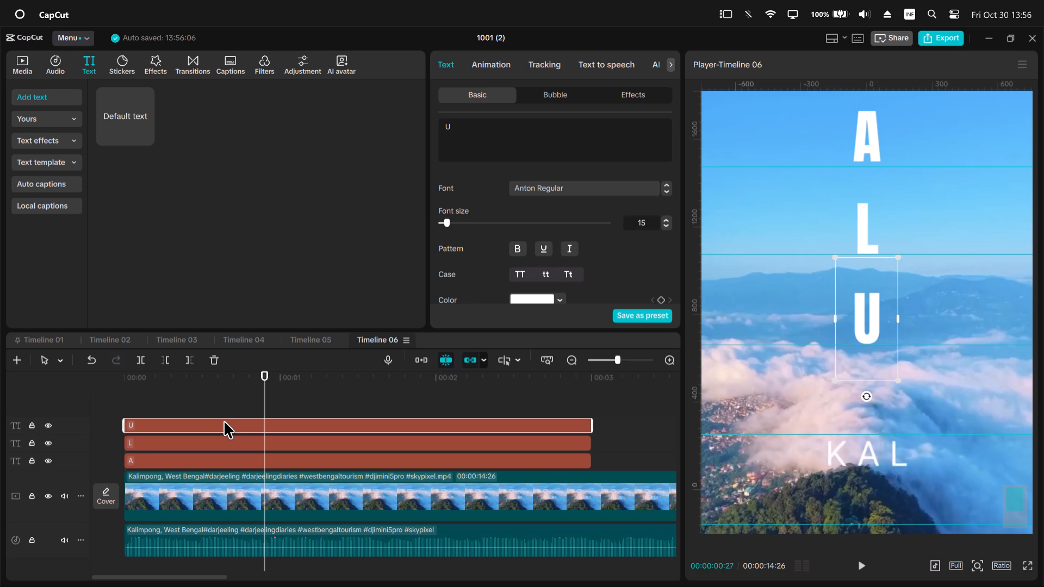
{"action": "key", "text": "ctrl+v"}
{"action": "left_click_drag", "start_coordinate": [342, 445], "coordinate": [263, 423]}
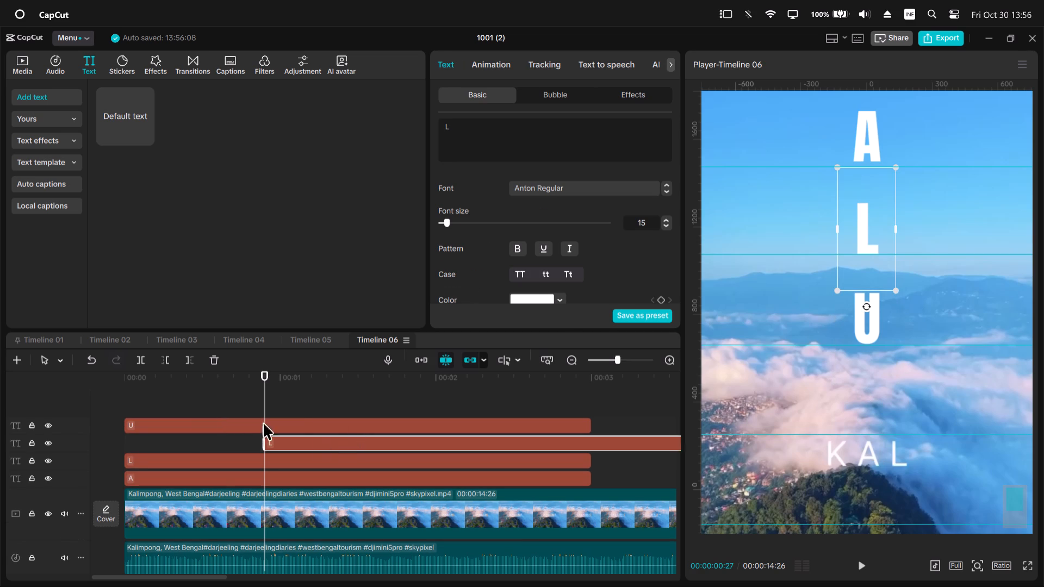
{"action": "left_click_drag", "start_coordinate": [263, 423], "coordinate": [82, 392]}
{"action": "left_click_drag", "start_coordinate": [470, 128], "coordinate": [334, 114]}
{"action": "key", "text": "shift+v"}
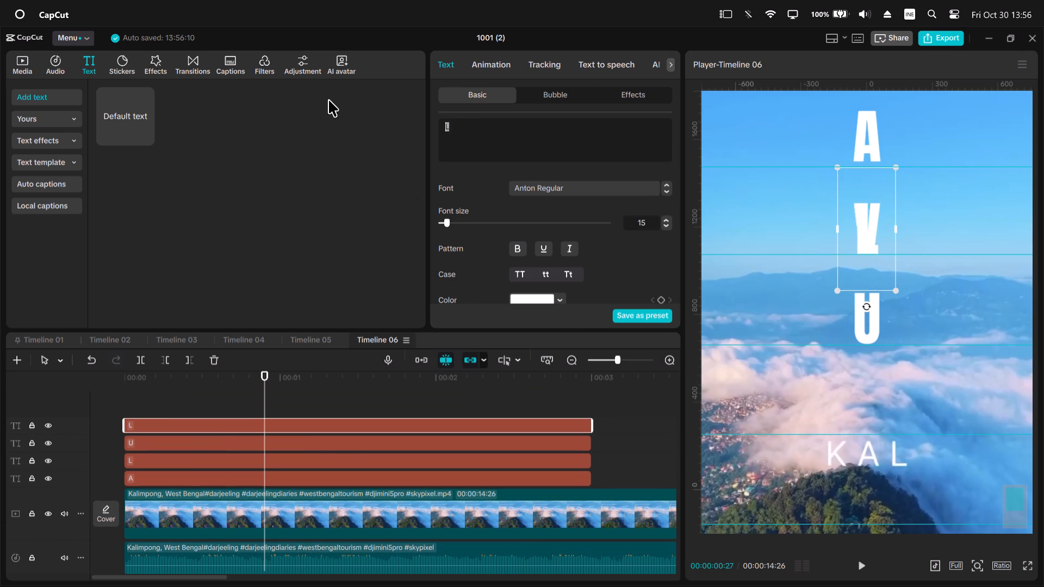
Move the letter V below the U, horizontally centred and resting on the fourth guide line.
{"action": "left_click_drag", "start_coordinate": [867, 247], "coordinate": [863, 413]}
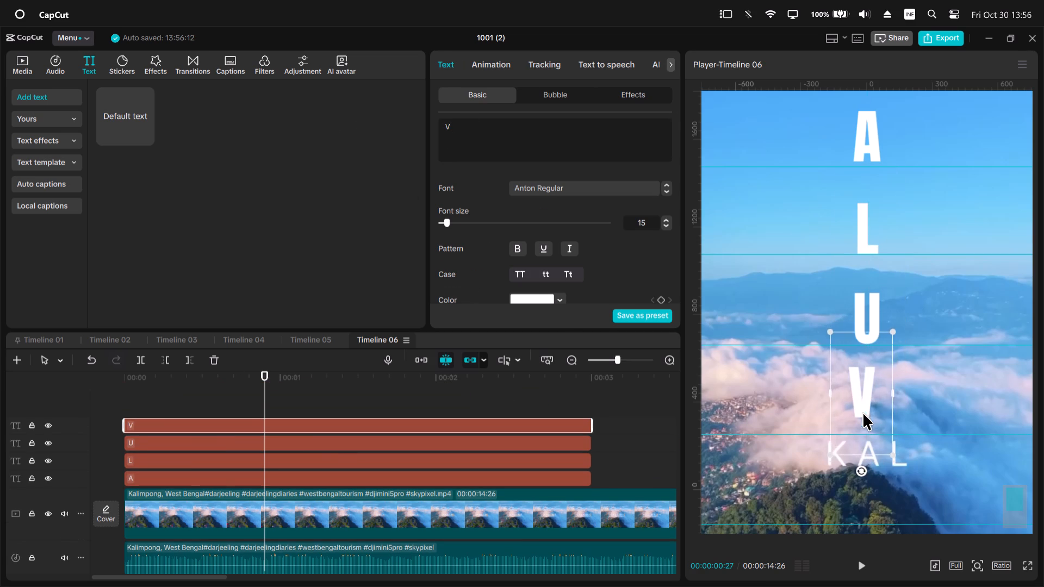
{"action": "left_click_drag", "start_coordinate": [863, 413], "coordinate": [867, 424]}
{"action": "scroll", "coordinate": [869, 421], "scroll_direction": "up", "scroll_amount": 6, "text": "ctrl"}
{"action": "scroll", "coordinate": [869, 421], "scroll_direction": "down", "scroll_amount": 7}
{"action": "scroll", "coordinate": [872, 412], "scroll_direction": "up", "scroll_amount": 6, "text": "ctrl"}
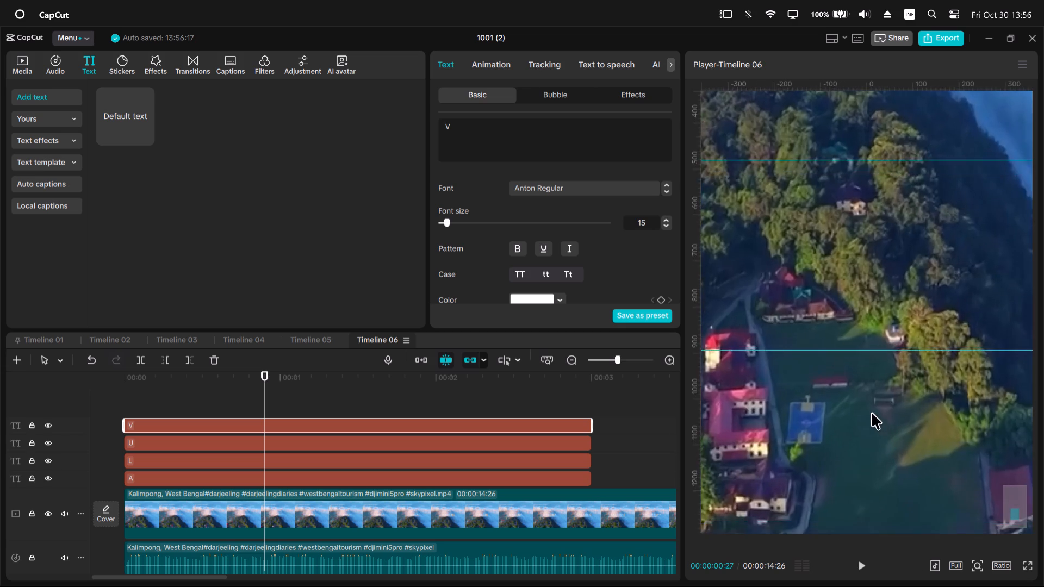
{"action": "scroll", "coordinate": [872, 413], "scroll_direction": "up", "scroll_amount": 5, "text": "ctrl"}
{"action": "left_click_drag", "start_coordinate": [874, 352], "coordinate": [871, 357]}
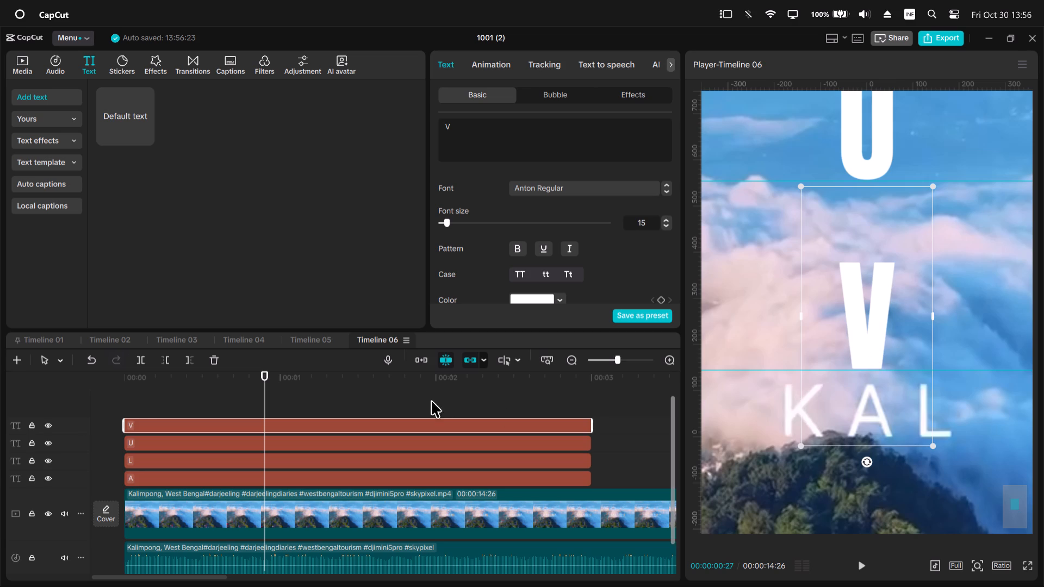
Duplicate the V clip onto a new top track at the timeline start and change the copy's text to E.
{"action": "scroll", "coordinate": [163, 390], "scroll_direction": "down", "scroll_amount": 4, "text": "ctrl"}
{"action": "left_click", "coordinate": [152, 421]}
{"action": "key", "text": "ctrl+c"}
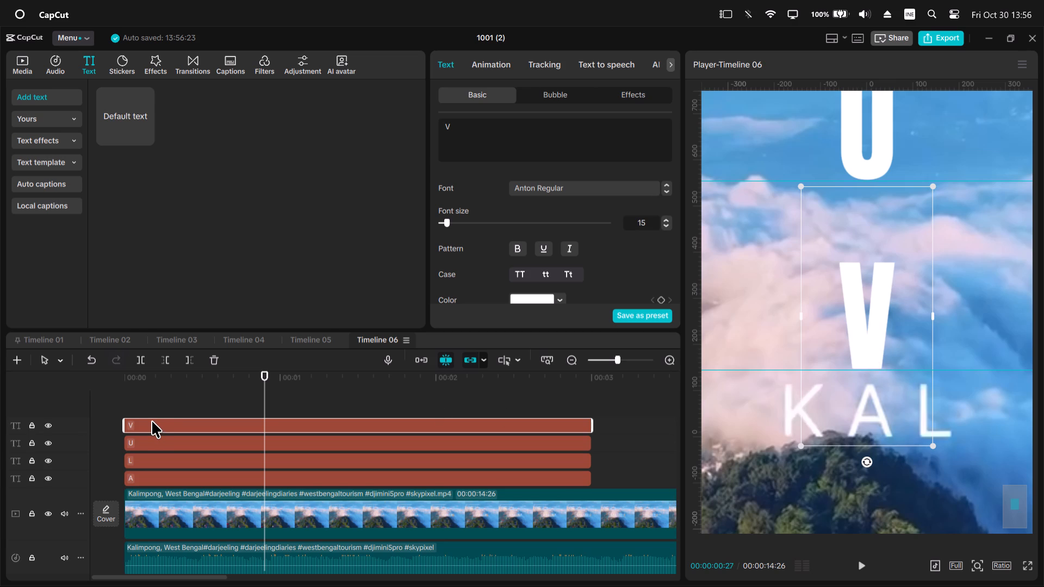
{"action": "key", "text": "ctrl+v"}
{"action": "left_click_drag", "start_coordinate": [297, 423], "coordinate": [16, 420]}
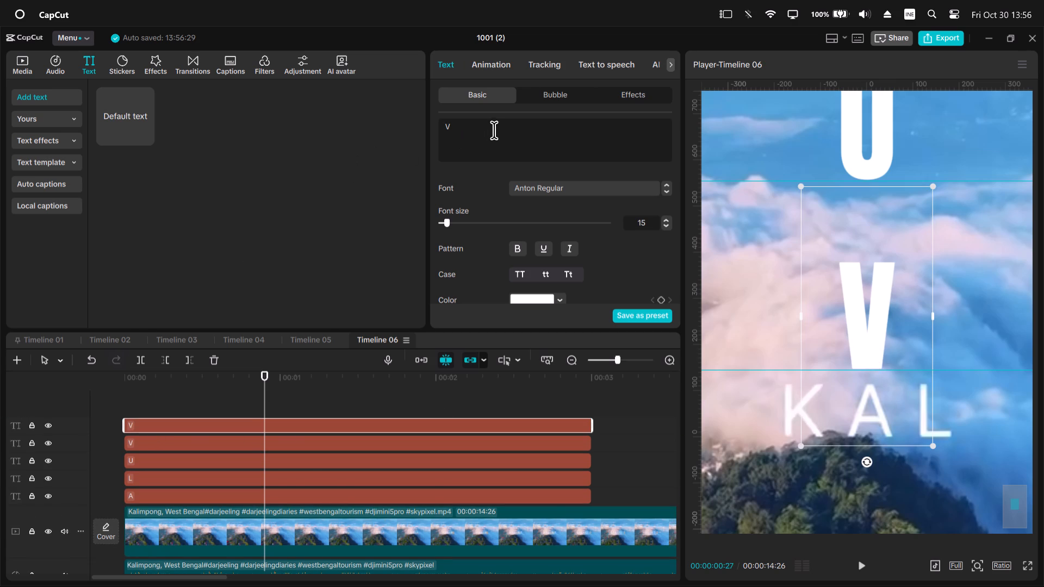
{"action": "left_click_drag", "start_coordinate": [494, 130], "coordinate": [303, 113]}
{"action": "key", "text": "shift+e"}
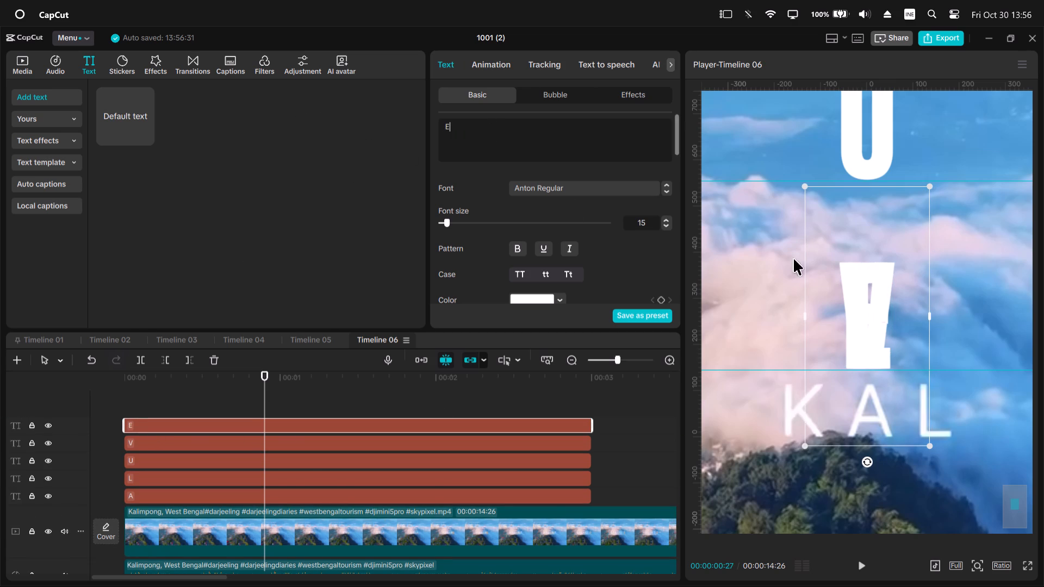
Move the letter E below the V, horizontally centred and resting on the fifth guide line.
{"action": "scroll", "coordinate": [913, 321], "scroll_direction": "down", "scroll_amount": 6}
{"action": "scroll", "coordinate": [903, 295], "scroll_direction": "up", "scroll_amount": 4}
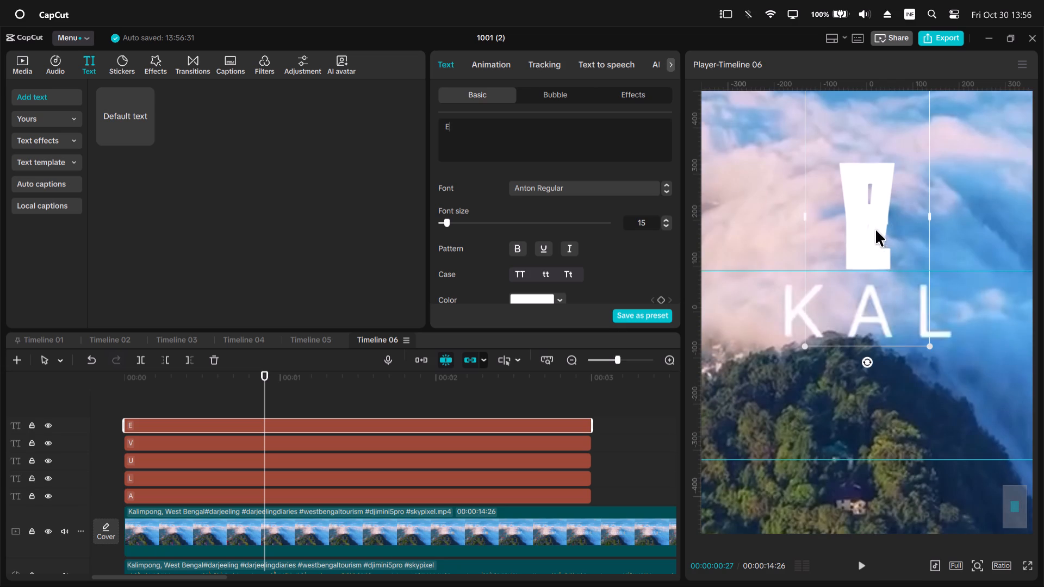
{"action": "left_click_drag", "start_coordinate": [875, 229], "coordinate": [875, 419]}
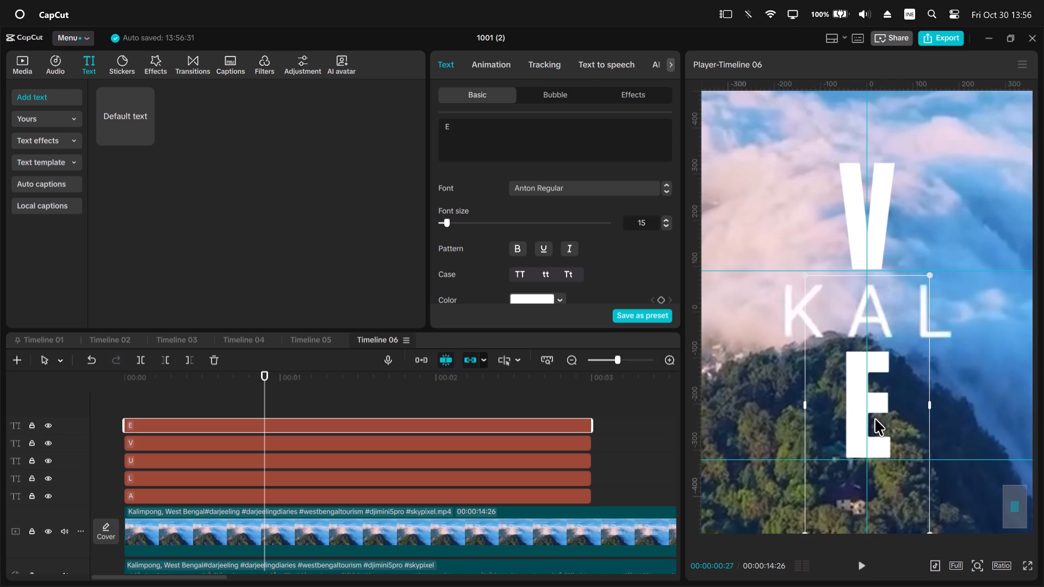
{"action": "left_click_drag", "start_coordinate": [875, 419], "coordinate": [875, 421]}
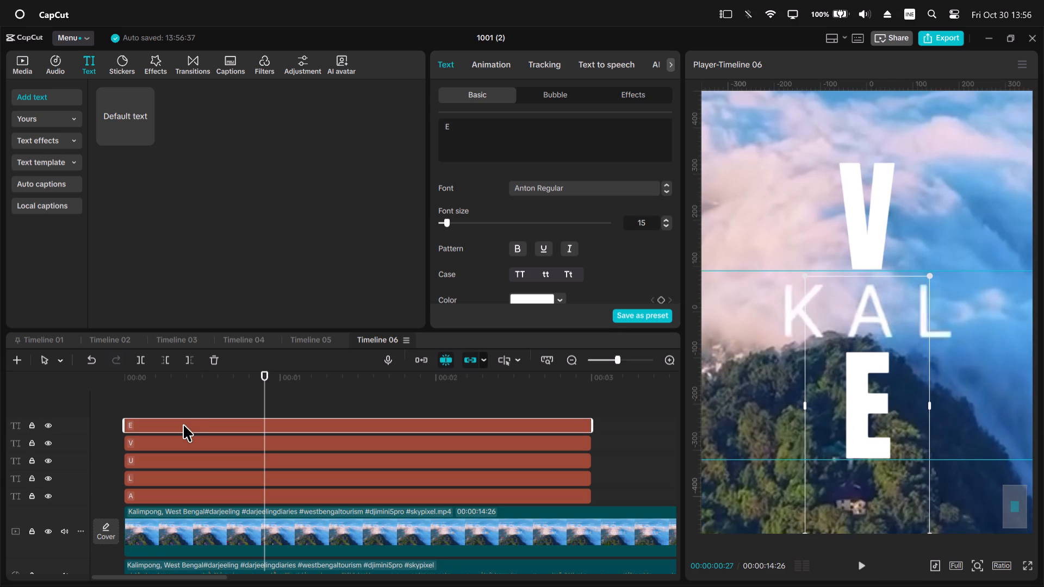
Duplicate the E clip onto a new top track at the timeline start and change the copy's text to N.
{"action": "left_click", "coordinate": [183, 424]}
{"action": "key", "text": "ctrl+c"}
{"action": "key", "text": "ctrl+v"}
{"action": "left_click_drag", "start_coordinate": [282, 427], "coordinate": [40, 427]}
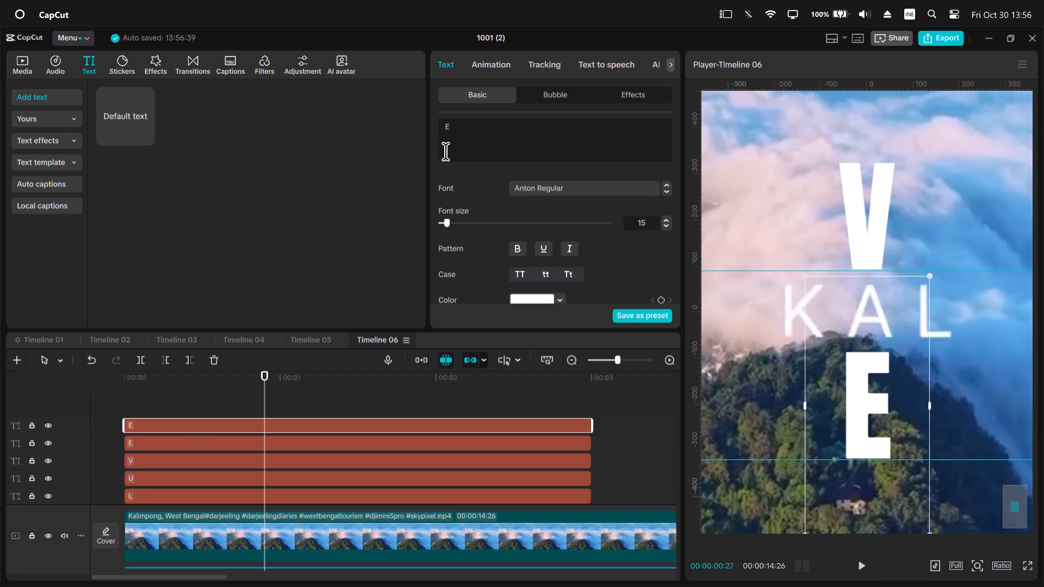
{"action": "left_click_drag", "start_coordinate": [482, 129], "coordinate": [301, 114]}
{"action": "key", "text": "shift+n"}
Move the letter N below the E, horizontally centred and resting on the sixth guide line.
{"action": "scroll", "coordinate": [839, 316], "scroll_direction": "down", "scroll_amount": 2}
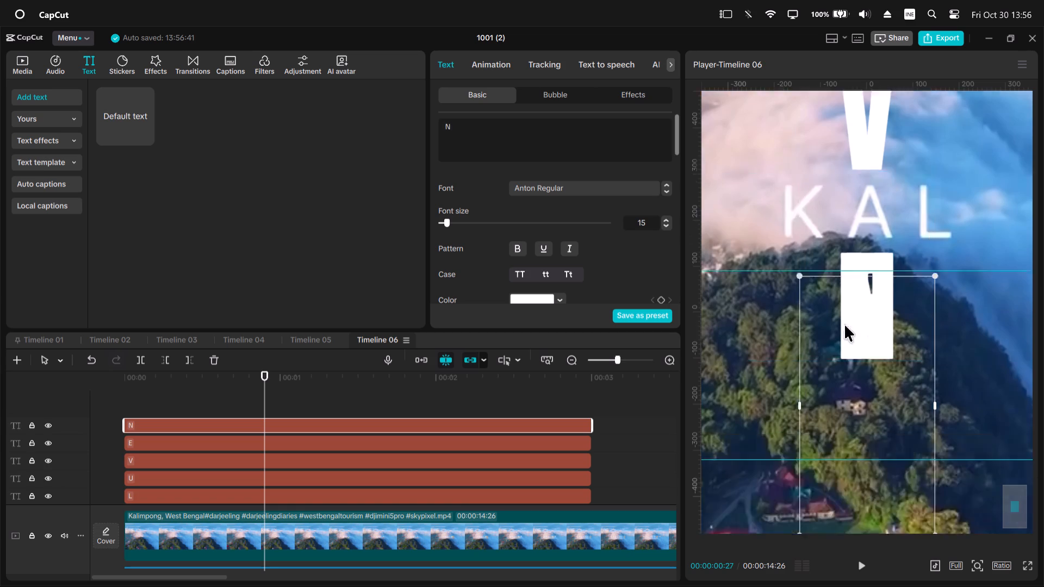
{"action": "scroll", "coordinate": [844, 324], "scroll_direction": "down", "scroll_amount": 3}
{"action": "scroll", "coordinate": [855, 291], "scroll_direction": "up", "scroll_amount": 1}
{"action": "left_click_drag", "start_coordinate": [862, 107], "coordinate": [867, 285]}
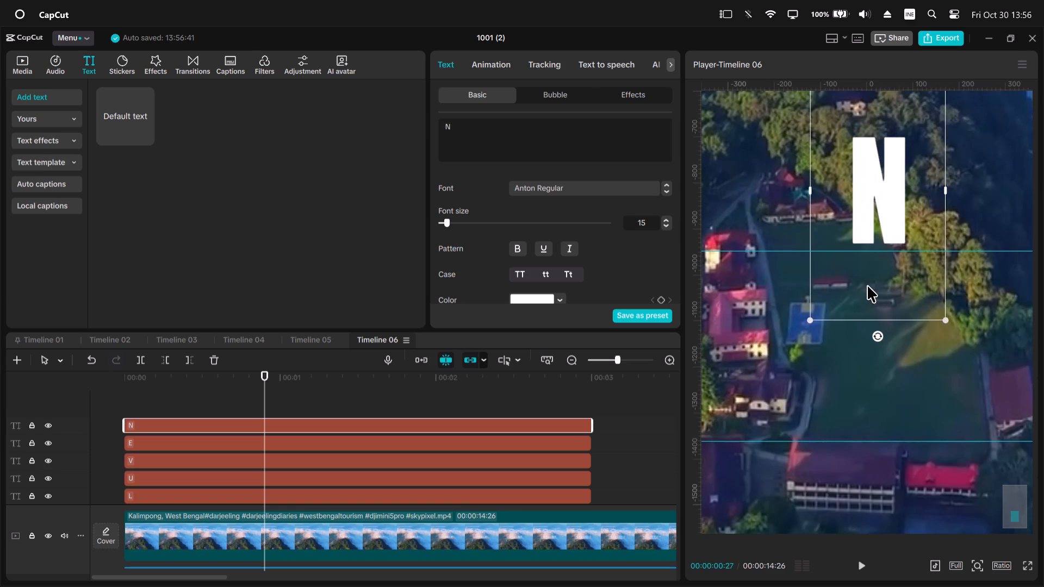
{"action": "left_click_drag", "start_coordinate": [867, 285], "coordinate": [863, 296]}
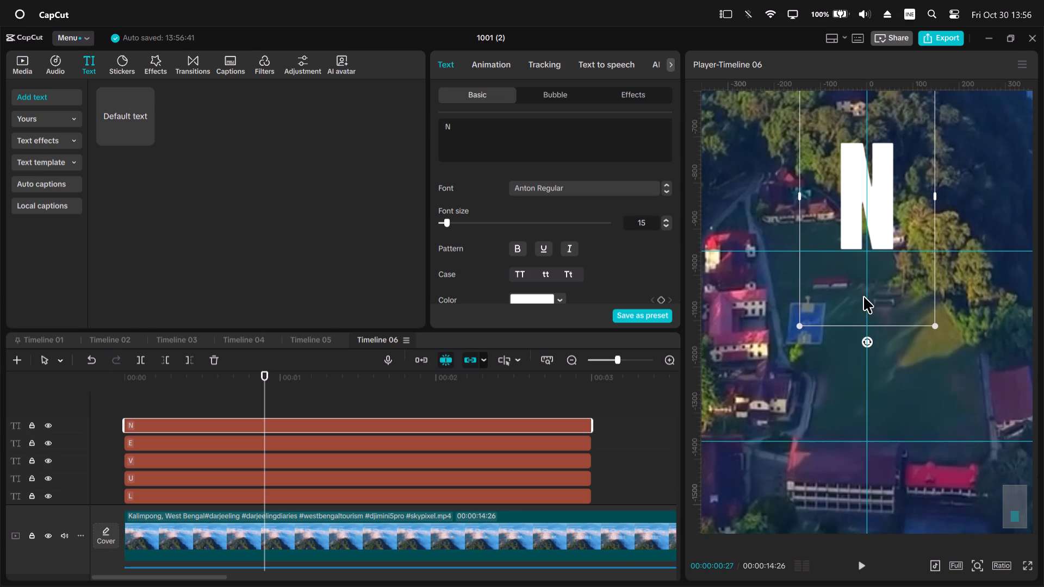
{"action": "left_click_drag", "start_coordinate": [863, 296], "coordinate": [863, 296]}
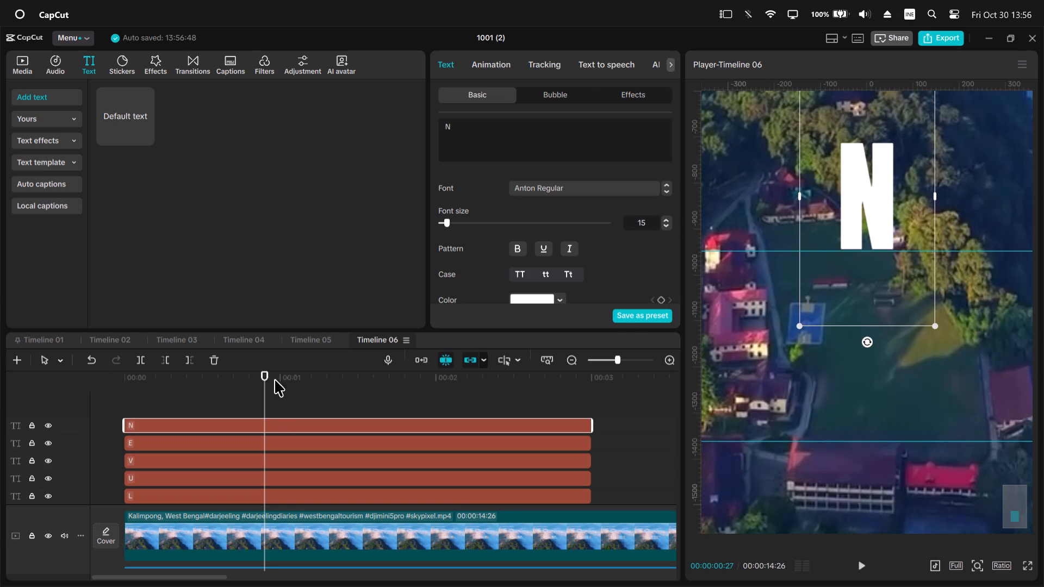
Duplicate the N clip onto a new top track at the timeline start and change the copy's text to T.
{"action": "left_click", "coordinate": [268, 426]}
{"action": "key", "text": "ctrl+c"}
{"action": "key", "text": "ctrl+v"}
{"action": "left_click_drag", "start_coordinate": [343, 426], "coordinate": [112, 428]}
{"action": "left_click_drag", "start_coordinate": [462, 136], "coordinate": [369, 122]}
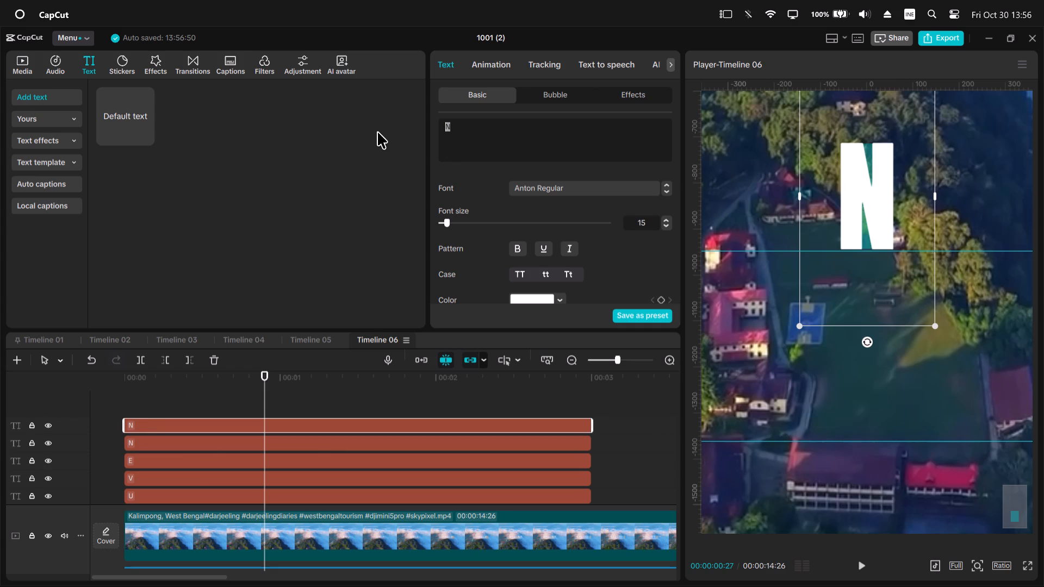
{"action": "key", "text": "shift+t"}
Move the letter T below the N, horizontally centred and resting on the seventh guide line.
{"action": "left_click_drag", "start_coordinate": [870, 220], "coordinate": [867, 419]}
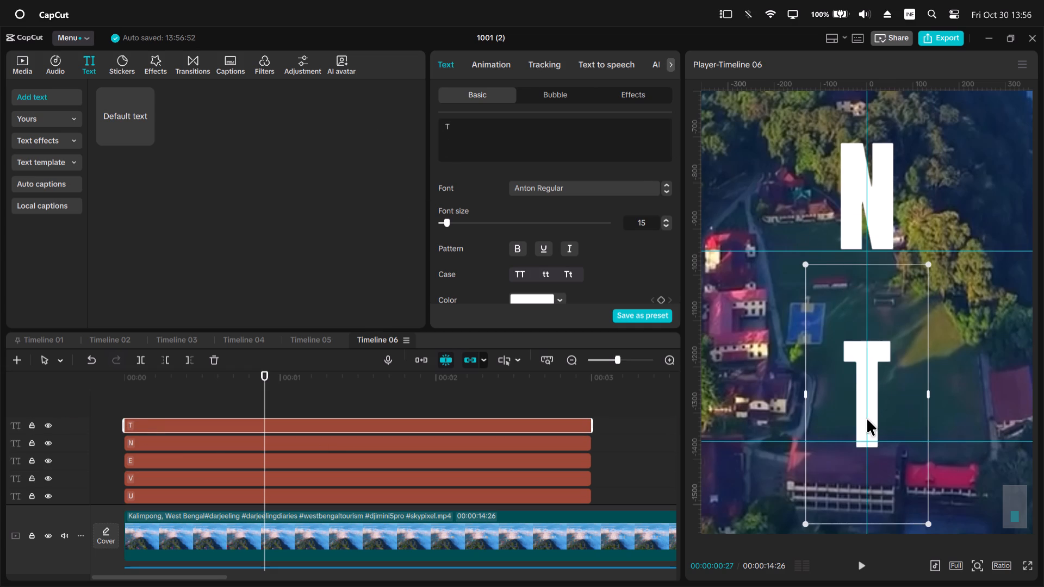
{"action": "left_click_drag", "start_coordinate": [867, 419], "coordinate": [867, 411]}
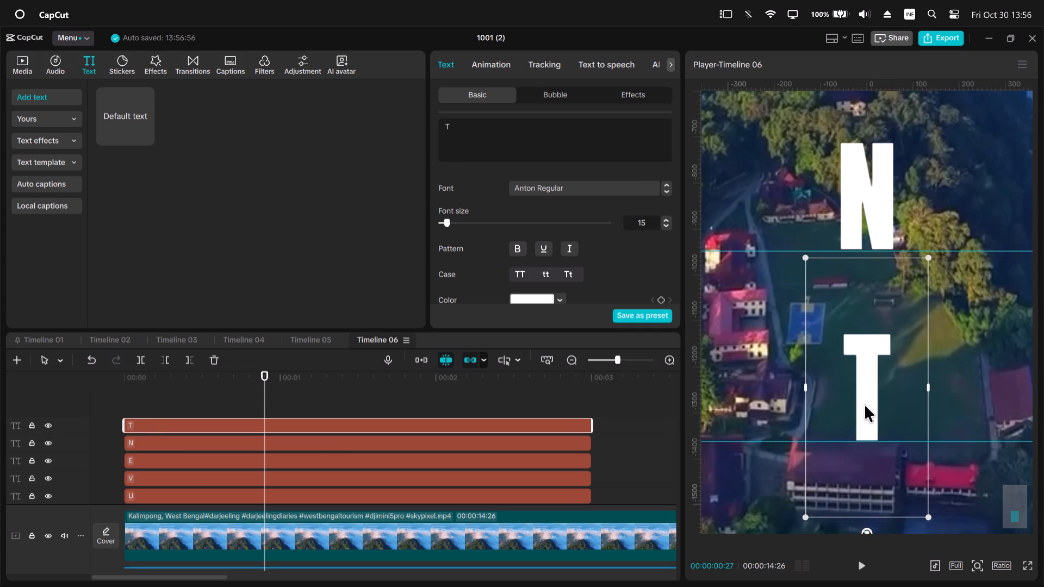
Duplicate the T clip onto a new top track at the timeline start and move the copy down onto the last guide line, horizontally centred.
{"action": "scroll", "coordinate": [865, 405], "scroll_direction": "down", "scroll_amount": 5}
{"action": "left_click", "coordinate": [144, 425]}
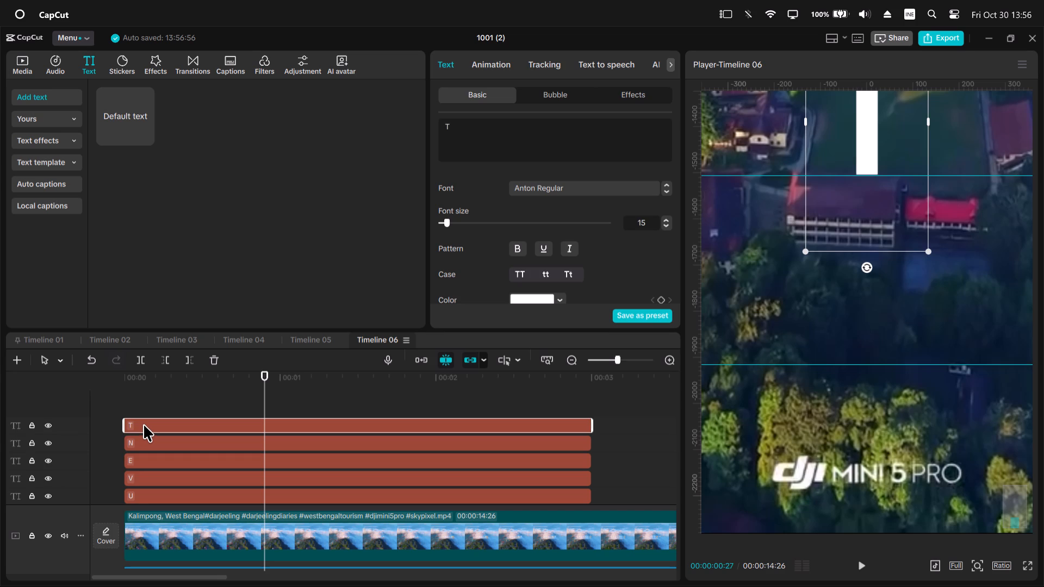
{"action": "key", "text": "ctrl+c"}
{"action": "key", "text": "ctrl+v"}
{"action": "left_click_drag", "start_coordinate": [284, 420], "coordinate": [39, 405]}
{"action": "left_click_drag", "start_coordinate": [898, 192], "coordinate": [898, 384]}
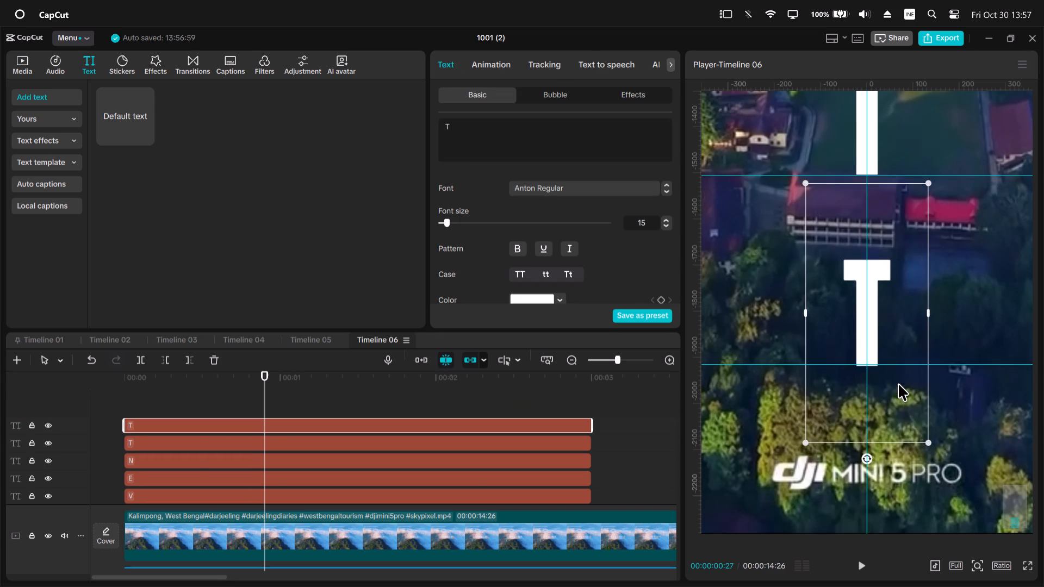
{"action": "left_click_drag", "start_coordinate": [898, 384], "coordinate": [898, 380]}
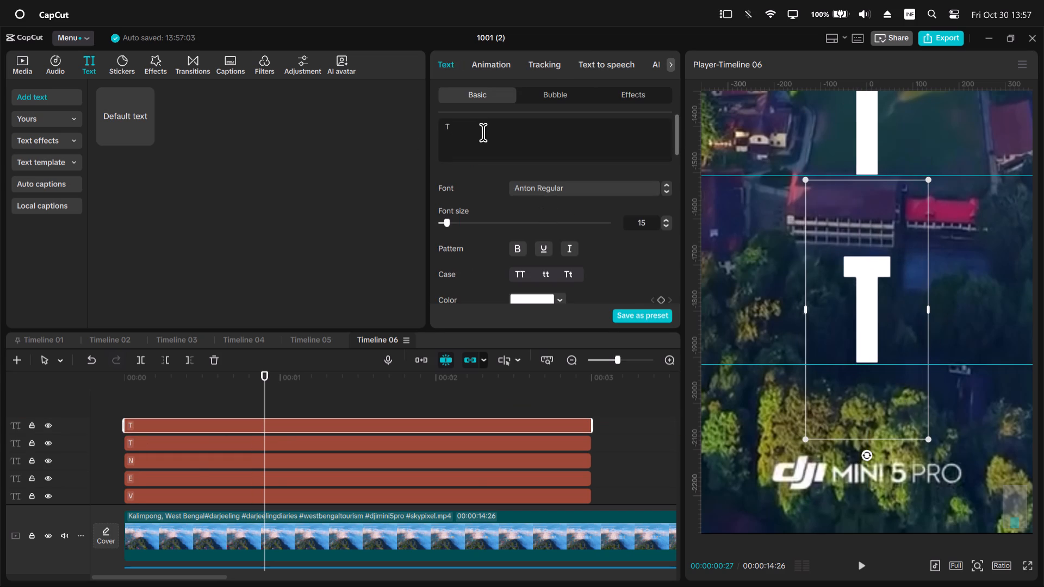
Change the text of the lowest letter, the second T, to A.
{"action": "left_click_drag", "start_coordinate": [483, 132], "coordinate": [370, 114]}
{"action": "key", "text": "shift+a"}
Remove all eight horizontal guide lines from the player preview.
{"action": "scroll", "coordinate": [922, 322], "scroll_direction": "down", "scroll_amount": 6, "text": "ctrl"}
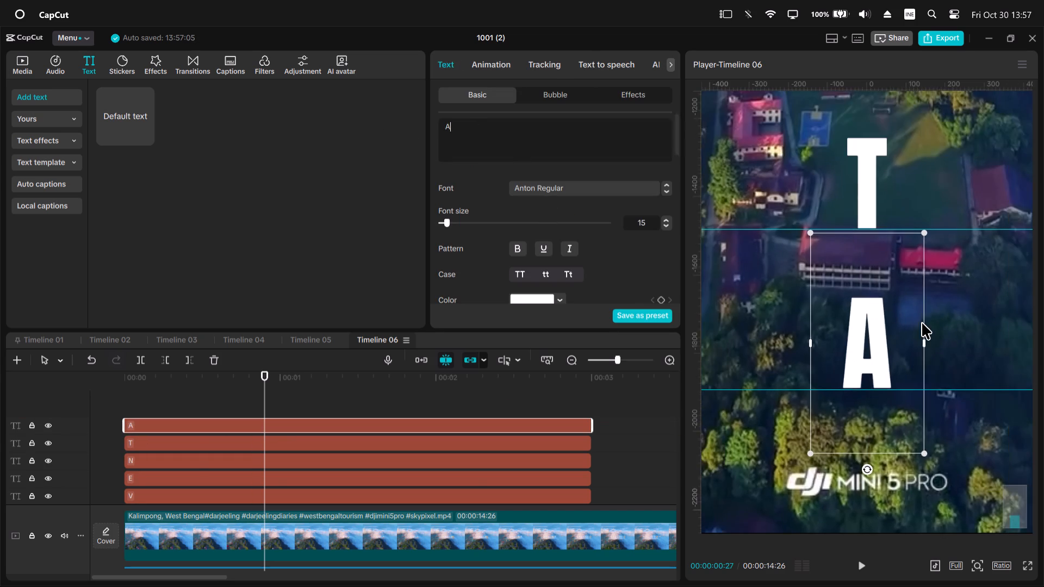
{"action": "scroll", "coordinate": [922, 322], "scroll_direction": "down", "scroll_amount": 20, "text": "ctrl"}
{"action": "scroll", "coordinate": [922, 322], "scroll_direction": "down", "scroll_amount": 3, "text": "ctrl"}
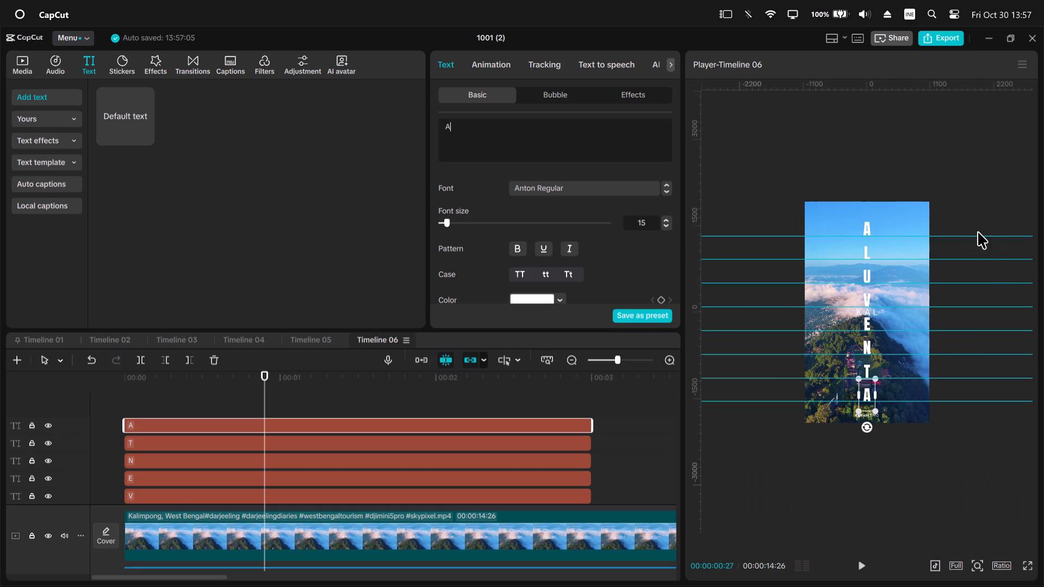
{"action": "left_click_drag", "start_coordinate": [978, 235], "coordinate": [972, 34]}
{"action": "left_click", "coordinate": [972, 255]}
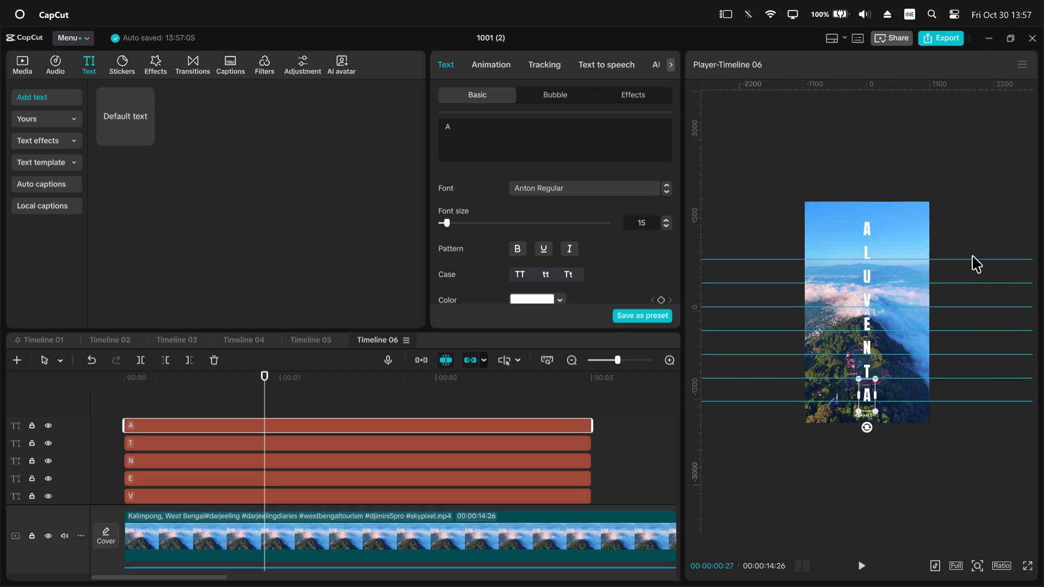
{"action": "left_click_drag", "start_coordinate": [980, 260], "coordinate": [943, 50]}
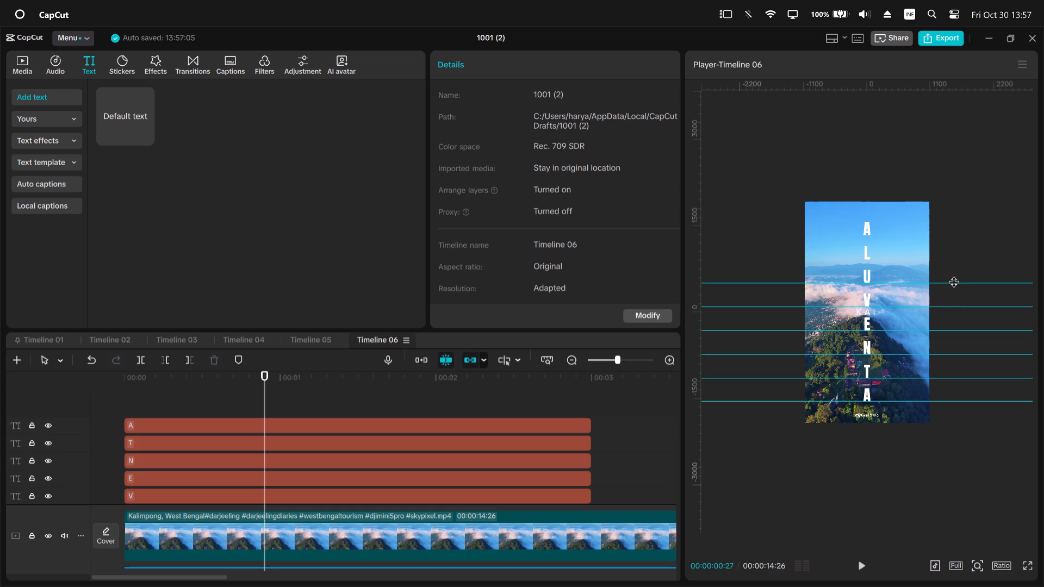
{"action": "left_click_drag", "start_coordinate": [954, 282], "coordinate": [941, 48]}
{"action": "left_click_drag", "start_coordinate": [974, 308], "coordinate": [953, 52]}
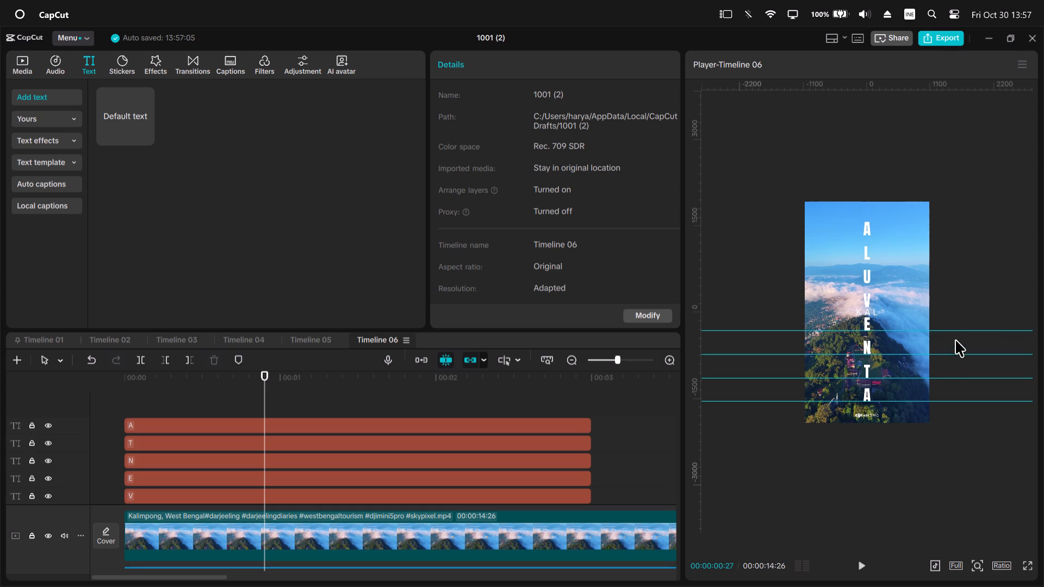
{"action": "left_click_drag", "start_coordinate": [959, 328], "coordinate": [929, 2]}
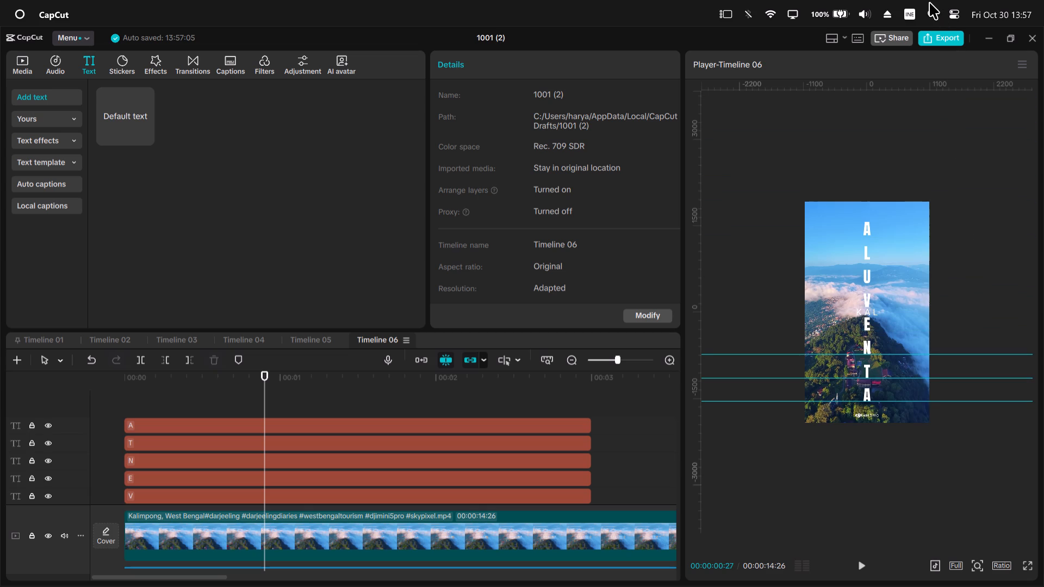
{"action": "left_click_drag", "start_coordinate": [947, 355], "coordinate": [939, 0]}
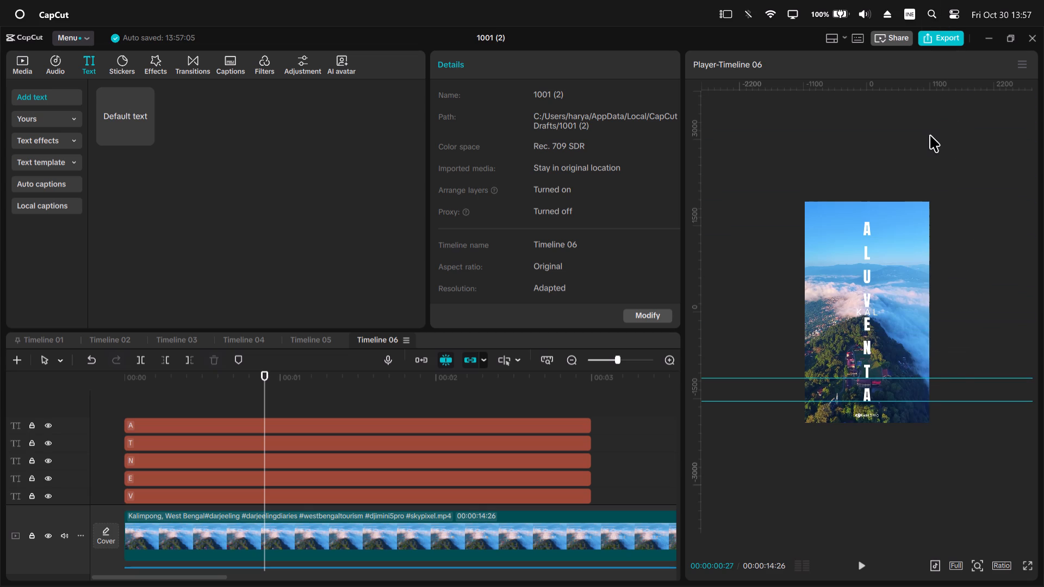
{"action": "left_click_drag", "start_coordinate": [955, 377], "coordinate": [946, 0]}
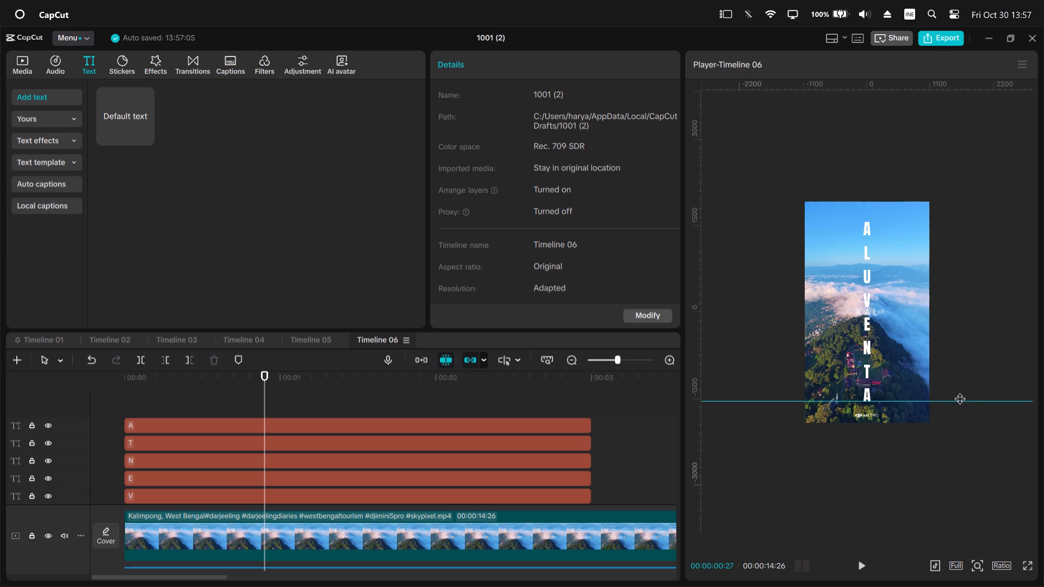
{"action": "left_click_drag", "start_coordinate": [960, 401], "coordinate": [933, 0]}
Select all eight ALUVENTA letter clips together and set their font size to 17.
{"action": "left_click_drag", "start_coordinate": [228, 398], "coordinate": [186, 447]}
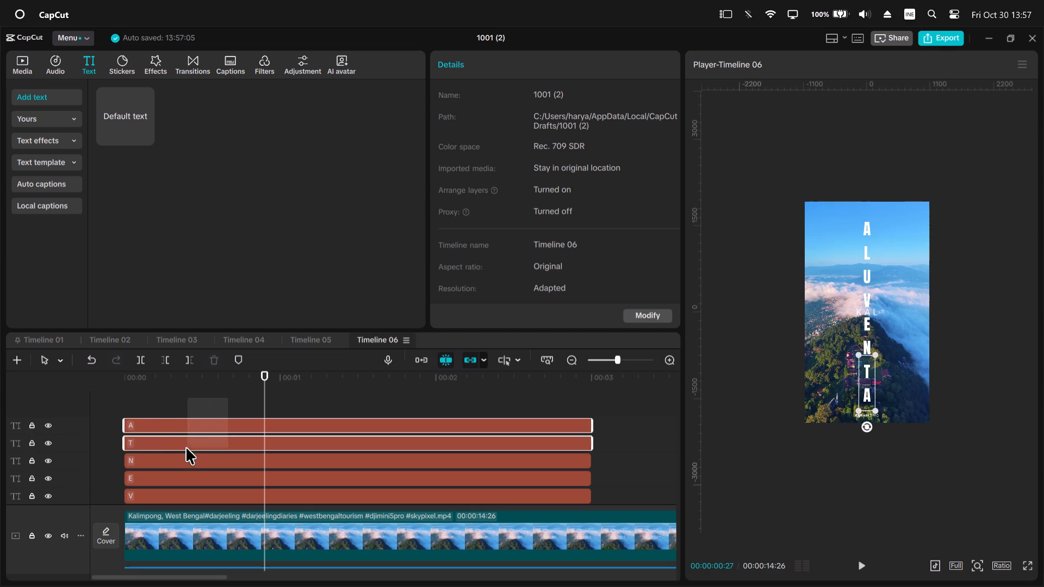
{"action": "left_click_drag", "start_coordinate": [186, 447], "coordinate": [168, 457]}
{"action": "scroll", "coordinate": [182, 440], "scroll_direction": "down", "scroll_amount": 6}
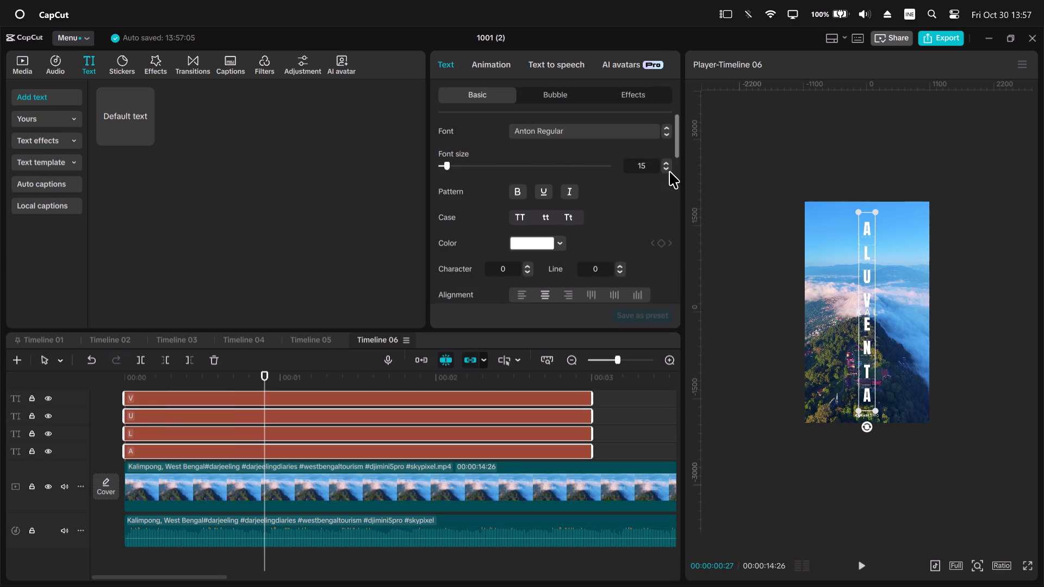
{"action": "left_click", "coordinate": [665, 164]}
{"action": "triple_click", "coordinate": [665, 164]}
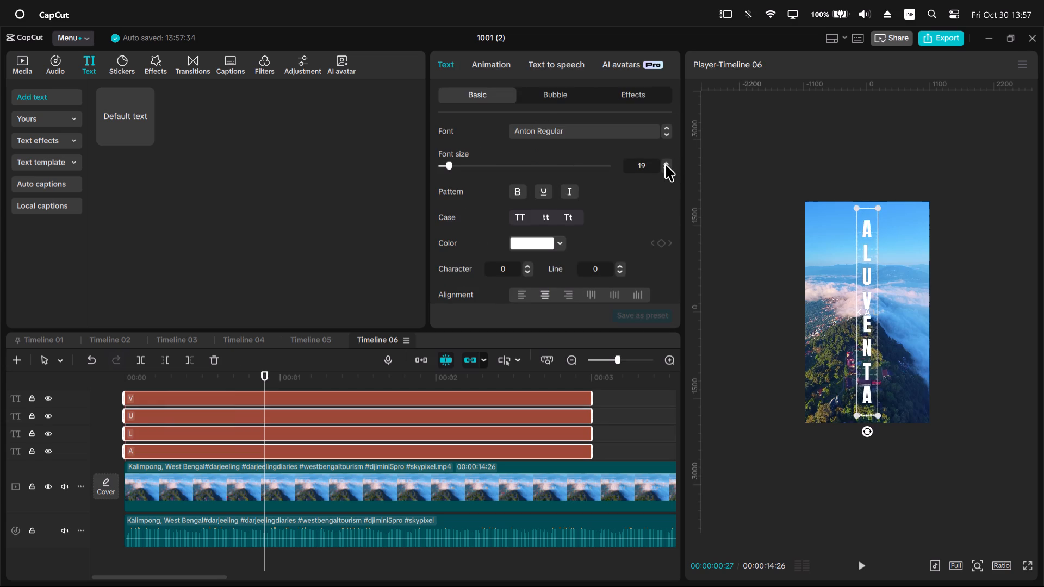
{"action": "left_click", "coordinate": [660, 168]}
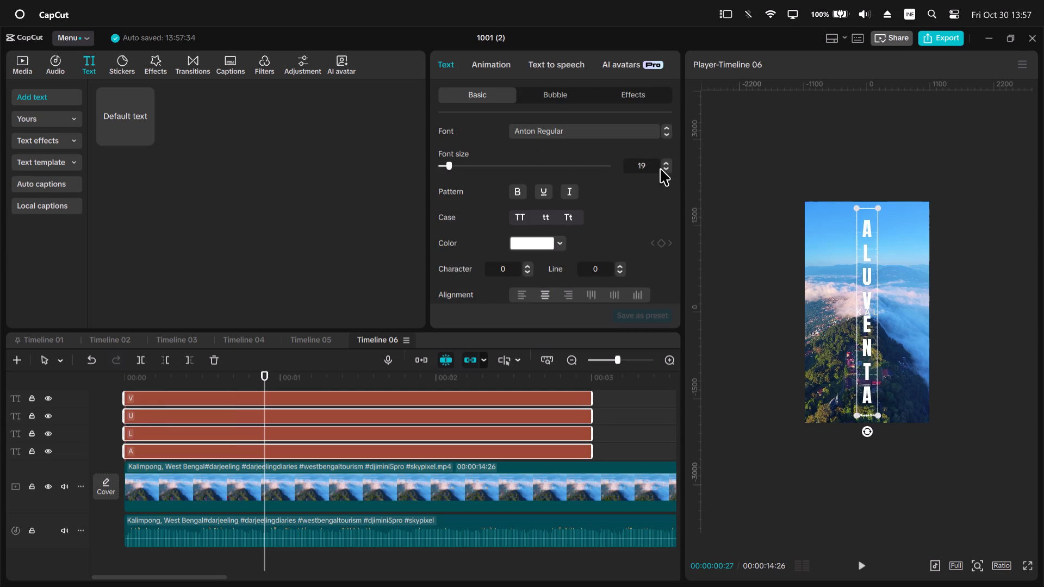
{"action": "triple_click", "coordinate": [664, 168]}
{"action": "left_click", "coordinate": [664, 168]}
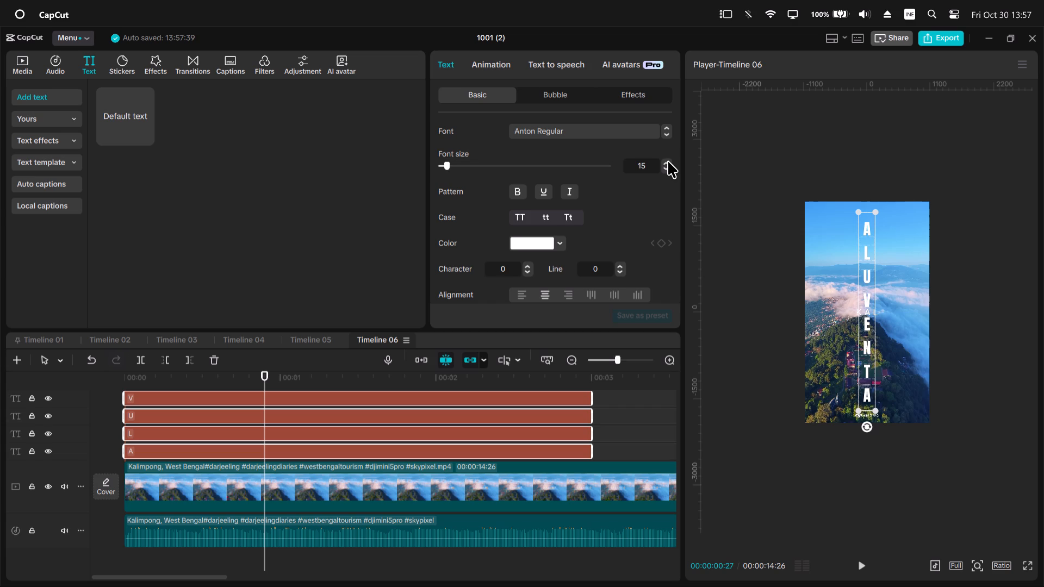
{"action": "double_click", "coordinate": [668, 165]}
{"action": "left_click", "coordinate": [517, 193]}
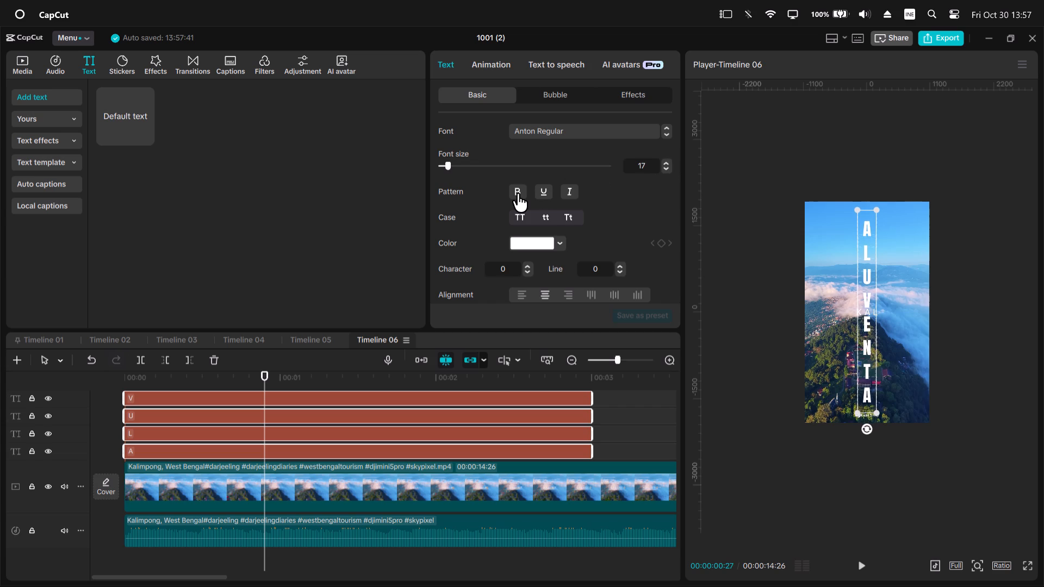
{"action": "left_click", "coordinate": [517, 193]}
Change the font of all eight selected letters to Helvetica Now Disp W04 Blk It.
{"action": "left_click", "coordinate": [563, 133]}
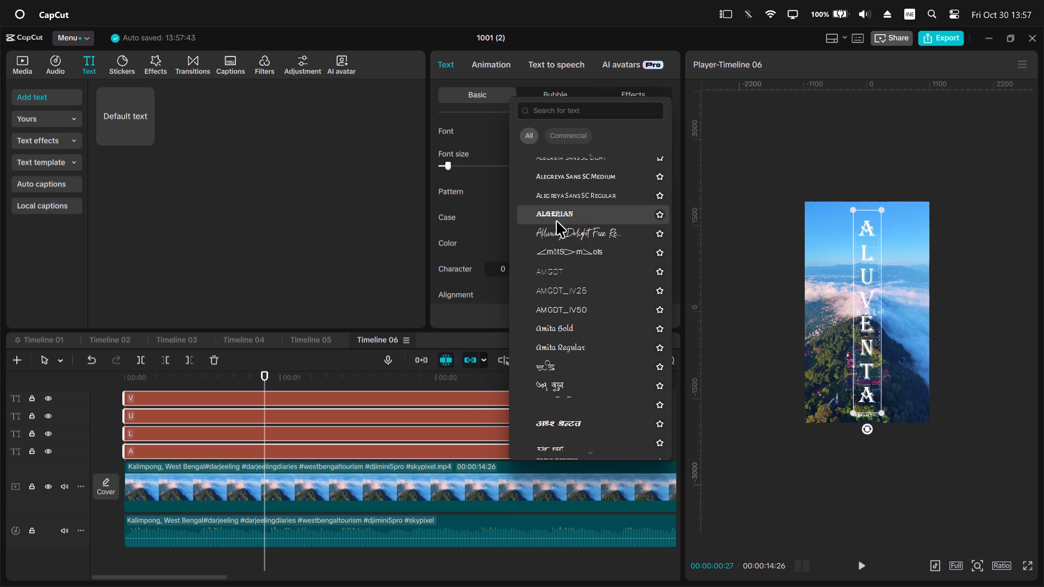
{"action": "scroll", "coordinate": [557, 242], "scroll_direction": "down", "scroll_amount": 3}
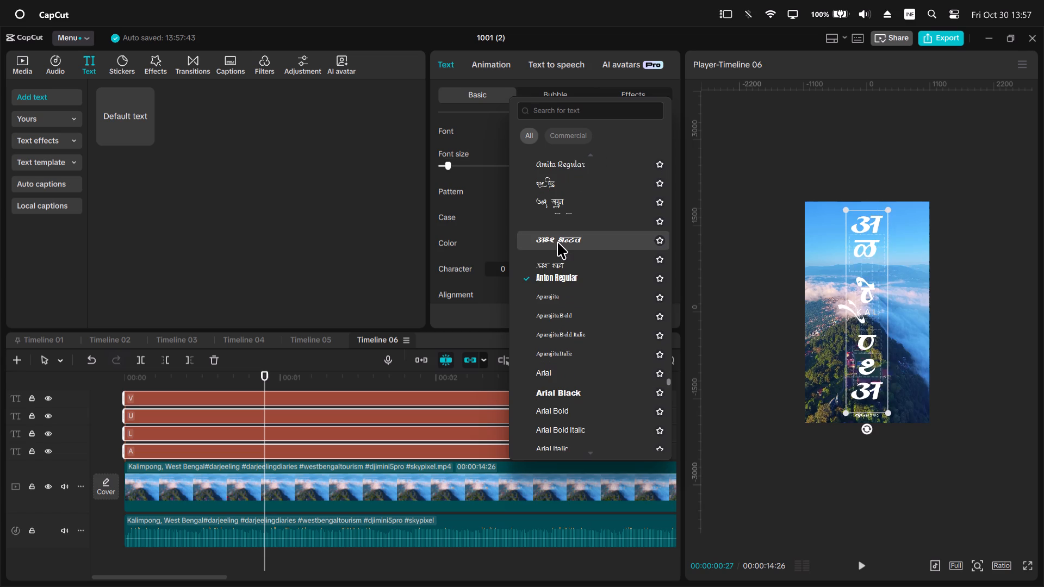
{"action": "scroll", "coordinate": [557, 242], "scroll_direction": "down", "scroll_amount": 7}
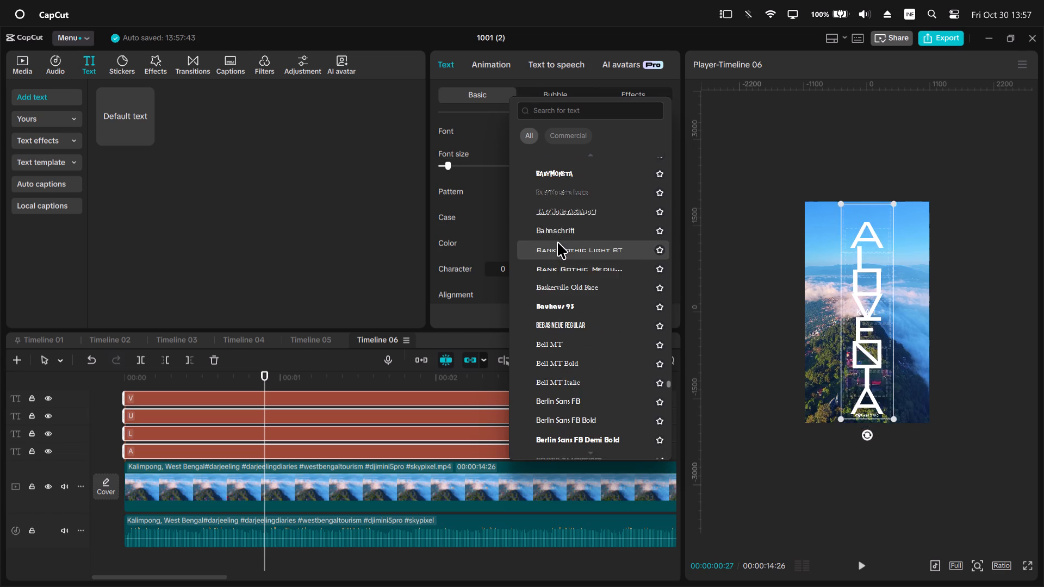
{"action": "scroll", "coordinate": [557, 242], "scroll_direction": "down", "scroll_amount": 6}
{"action": "scroll", "coordinate": [557, 242], "scroll_direction": "up", "scroll_amount": 2}
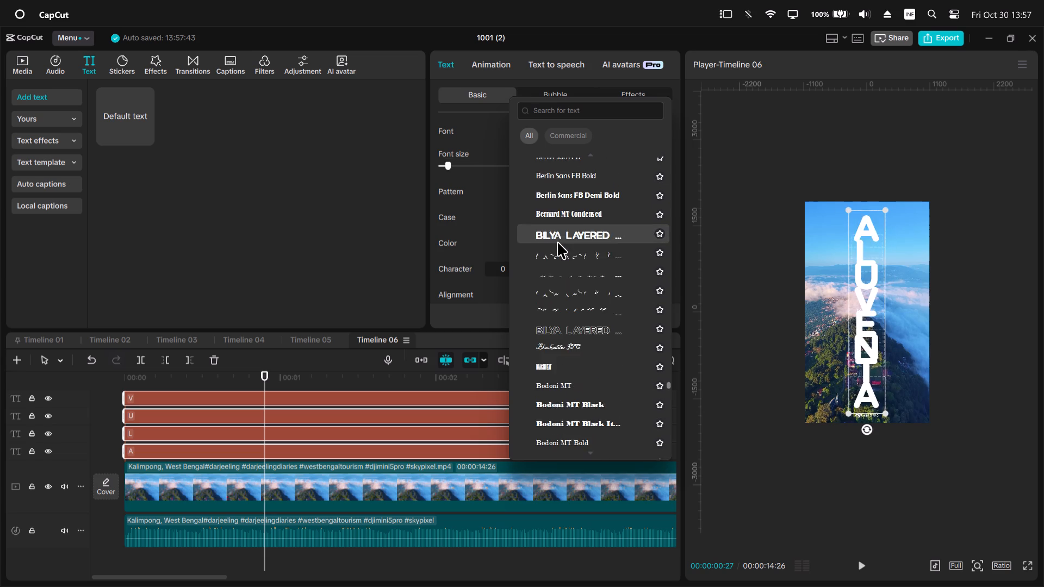
{"action": "scroll", "coordinate": [557, 242], "scroll_direction": "down", "scroll_amount": 7}
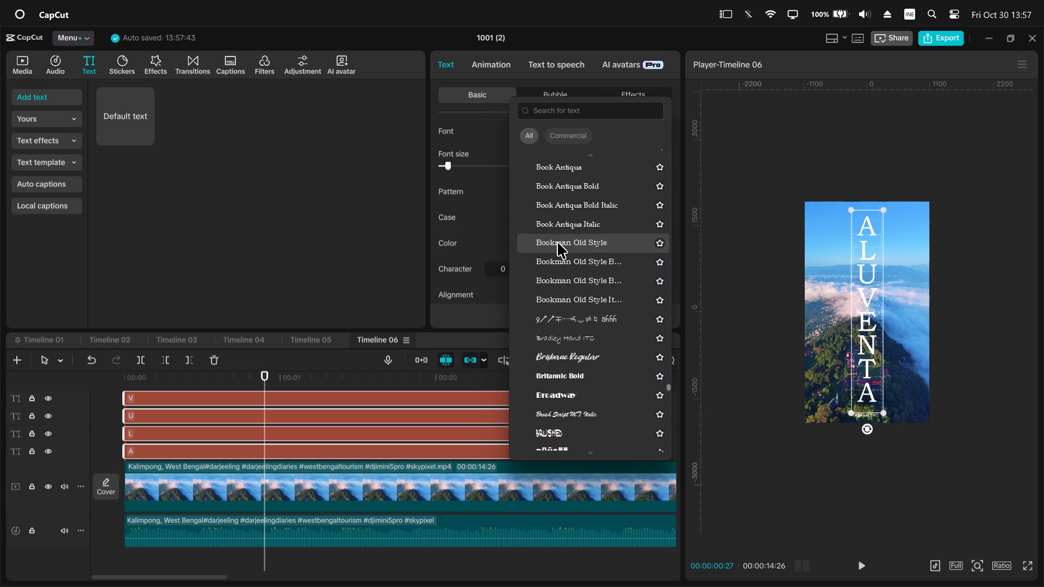
{"action": "scroll", "coordinate": [557, 242], "scroll_direction": "down", "scroll_amount": 5}
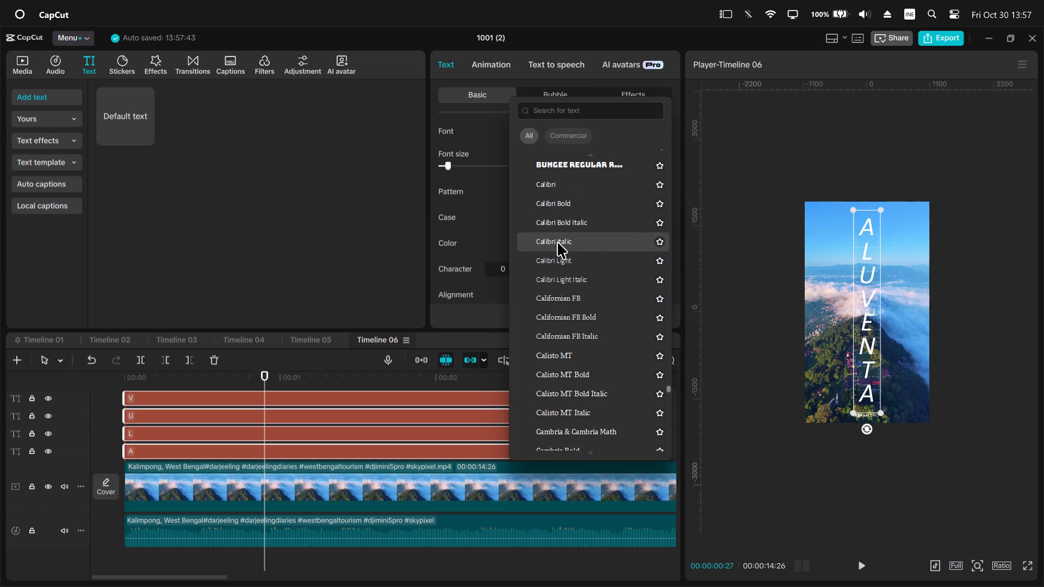
{"action": "scroll", "coordinate": [557, 242], "scroll_direction": "down", "scroll_amount": 14}
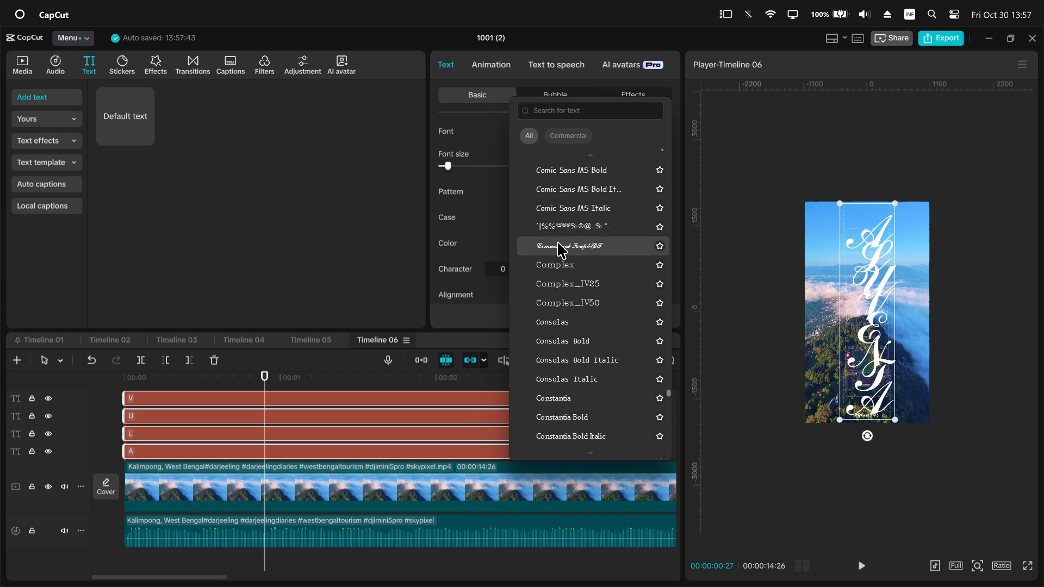
{"action": "scroll", "coordinate": [557, 242], "scroll_direction": "down", "scroll_amount": 4}
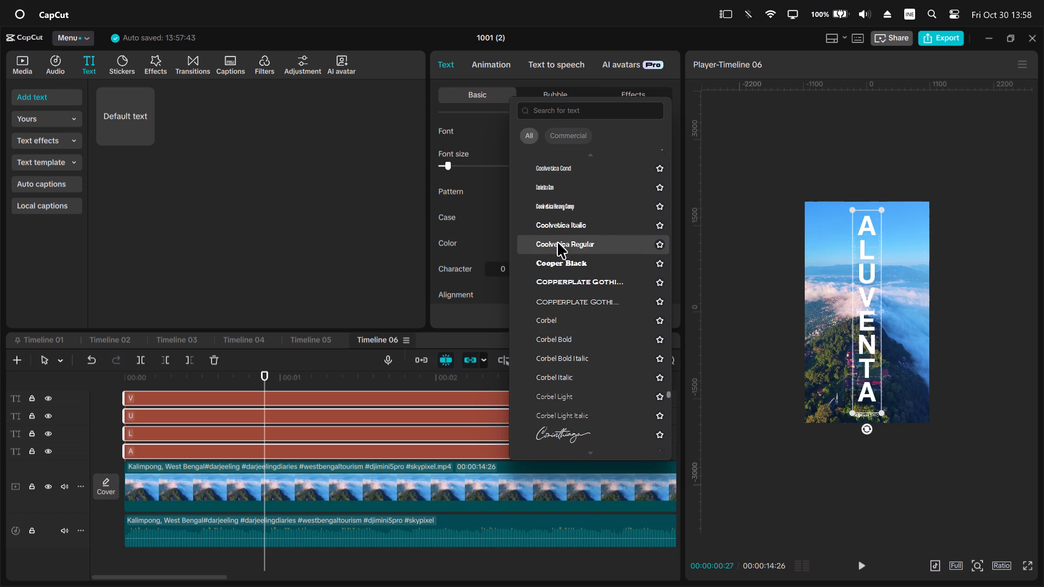
{"action": "scroll", "coordinate": [557, 242], "scroll_direction": "up", "scroll_amount": 1}
{"action": "scroll", "coordinate": [557, 242], "scroll_direction": "down", "scroll_amount": 4}
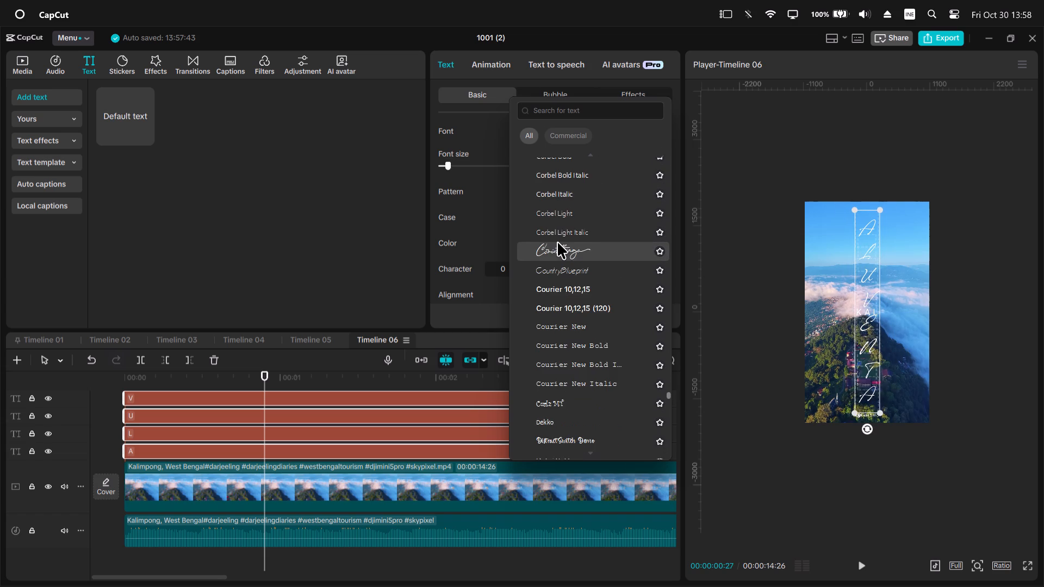
{"action": "scroll", "coordinate": [557, 242], "scroll_direction": "up", "scroll_amount": 1}
{"action": "scroll", "coordinate": [557, 242], "scroll_direction": "down", "scroll_amount": 12}
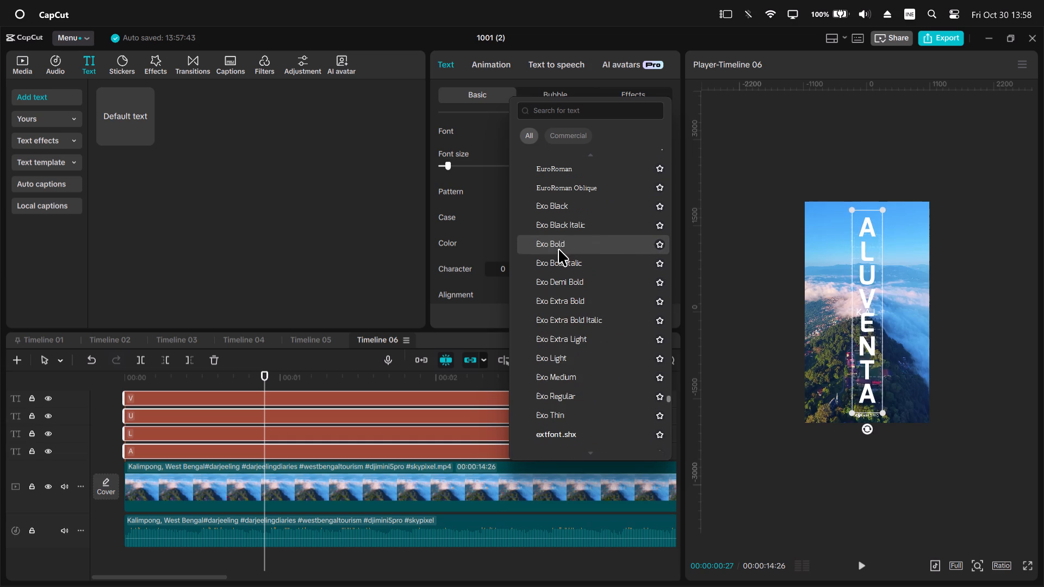
{"action": "scroll", "coordinate": [578, 385], "scroll_direction": "down", "scroll_amount": 8}
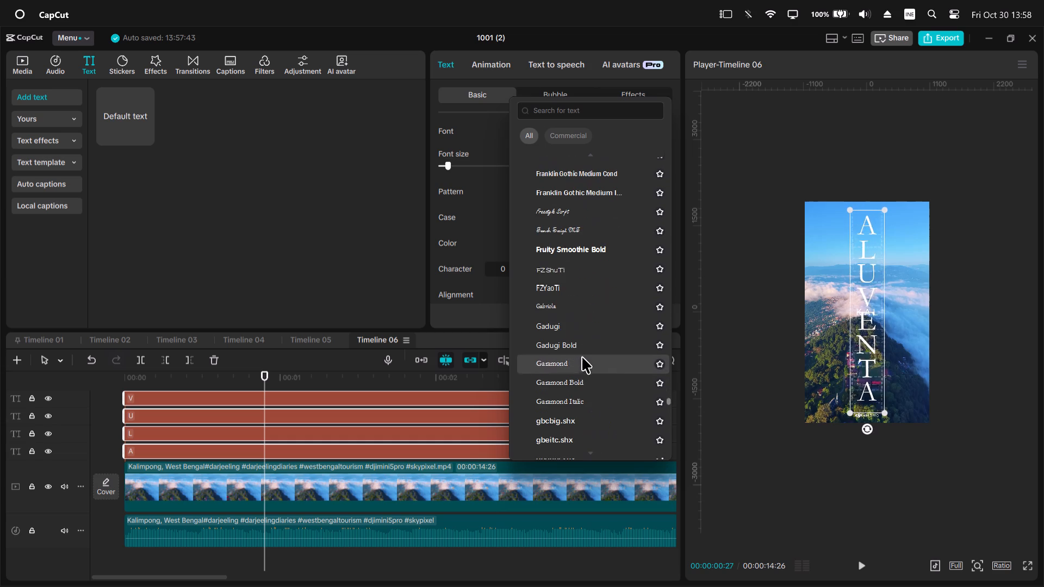
{"action": "scroll", "coordinate": [577, 224], "scroll_direction": "up", "scroll_amount": 2}
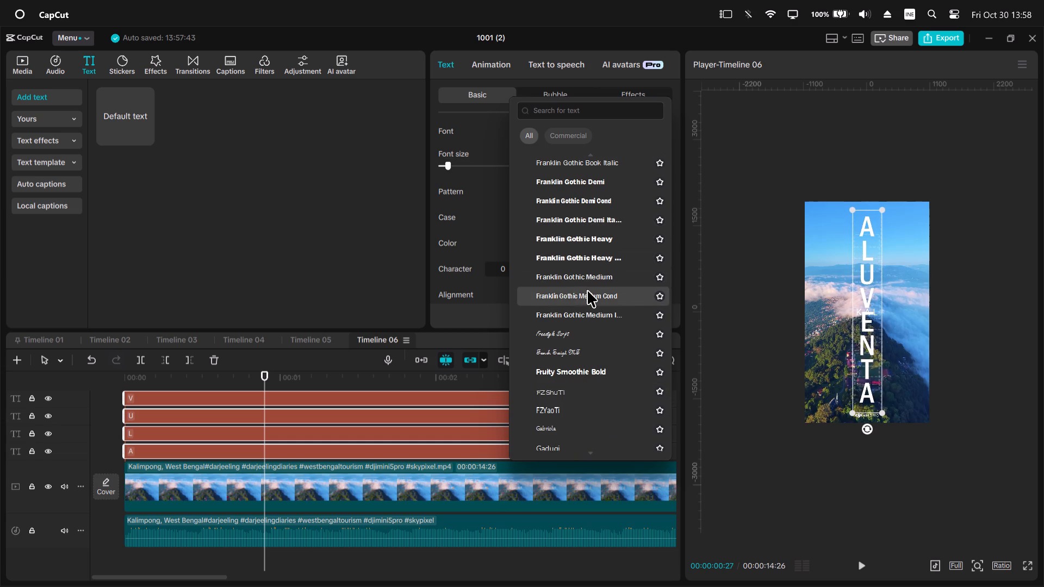
{"action": "scroll", "coordinate": [587, 320], "scroll_direction": "down", "scroll_amount": 2}
{"action": "scroll", "coordinate": [585, 378], "scroll_direction": "down", "scroll_amount": 6}
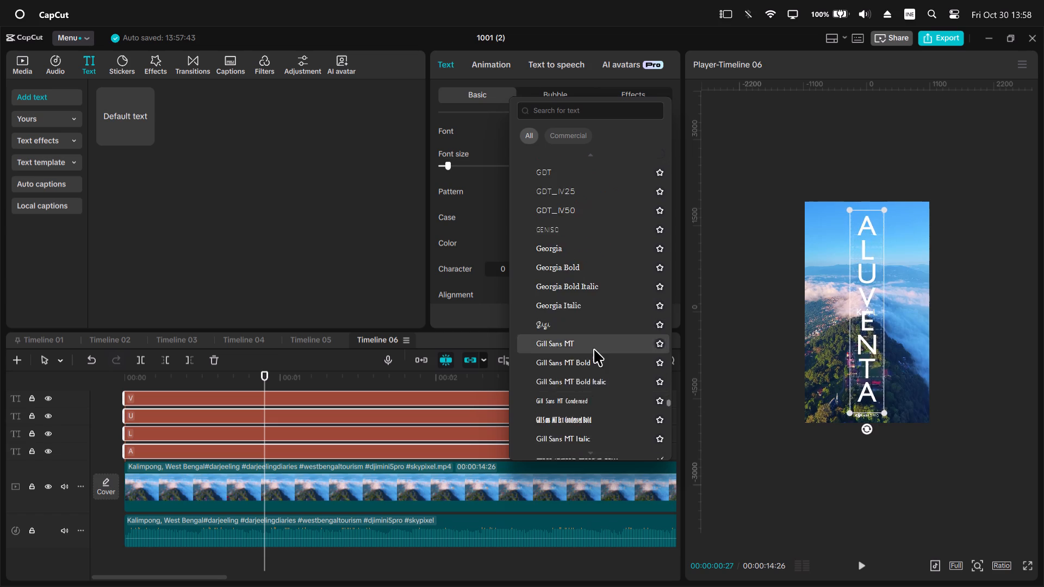
{"action": "scroll", "coordinate": [594, 349], "scroll_direction": "down", "scroll_amount": 2}
{"action": "scroll", "coordinate": [615, 311], "scroll_direction": "down", "scroll_amount": 13}
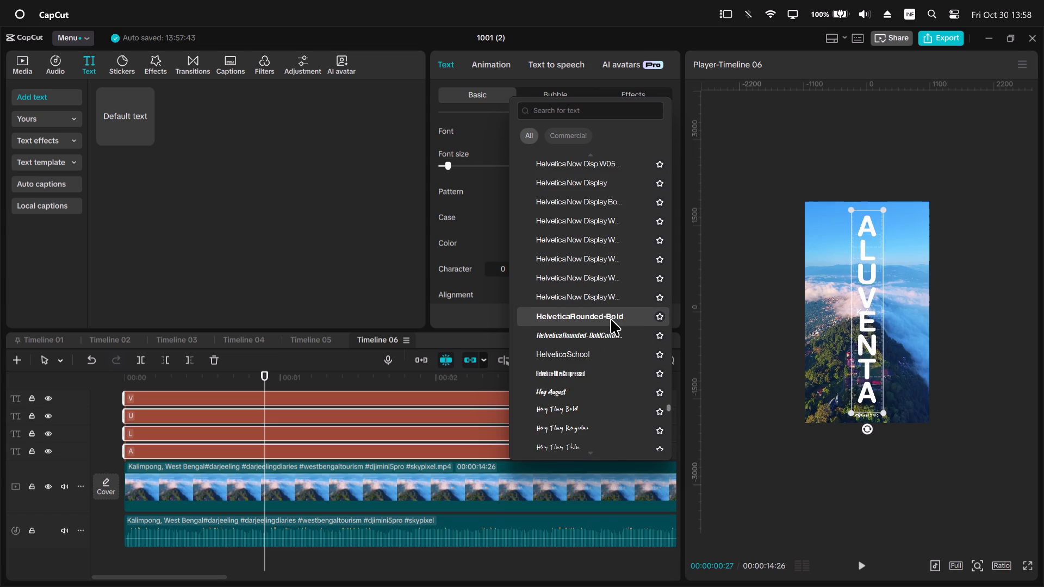
{"action": "scroll", "coordinate": [611, 319], "scroll_direction": "up", "scroll_amount": 1}
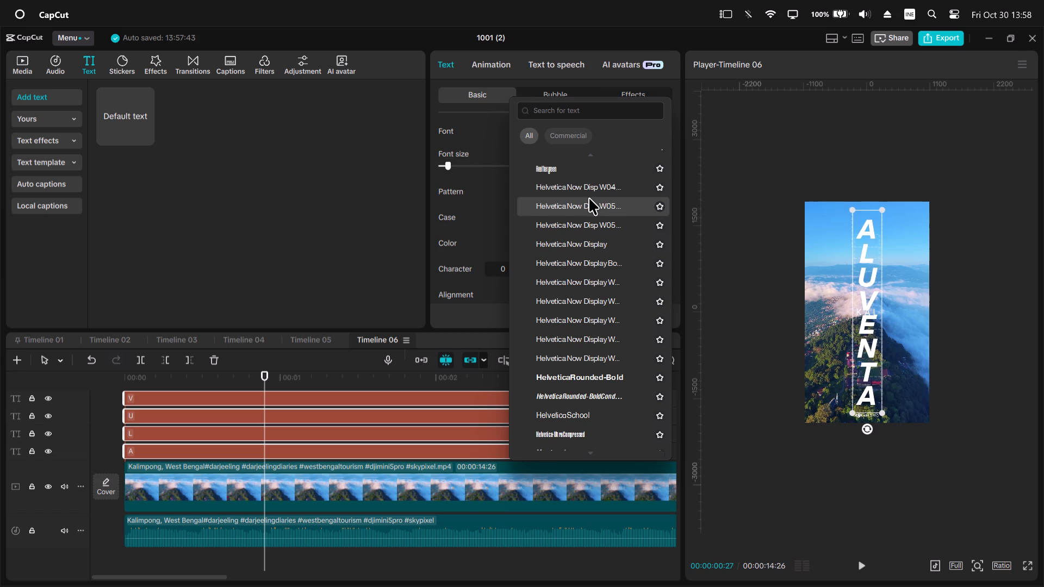
{"action": "left_click", "coordinate": [592, 180]}
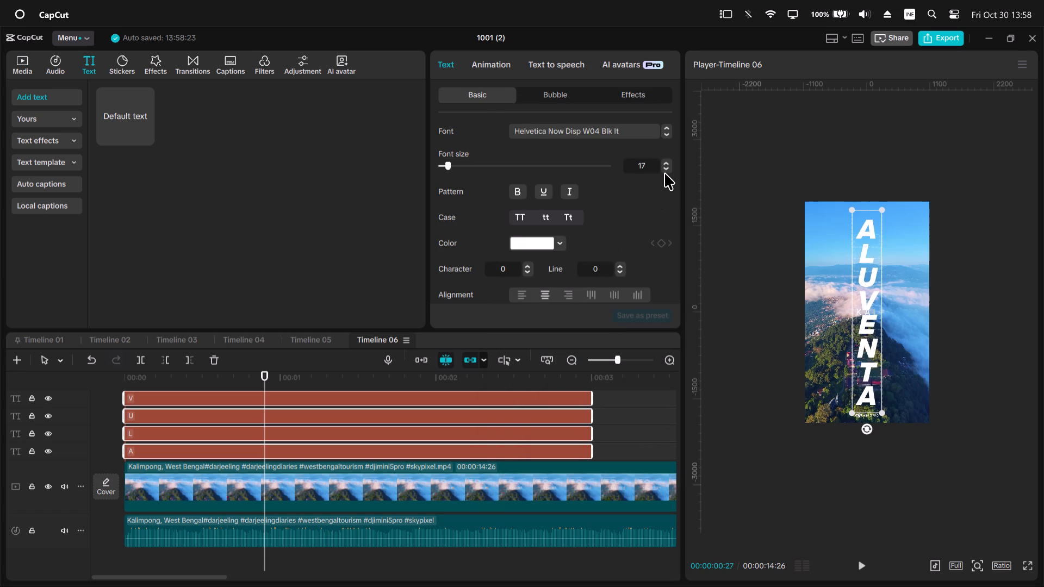
Reduce the font size of all eight letters by two and deselect them.
{"action": "double_click", "coordinate": [666, 171]}
{"action": "left_click", "coordinate": [990, 314]}
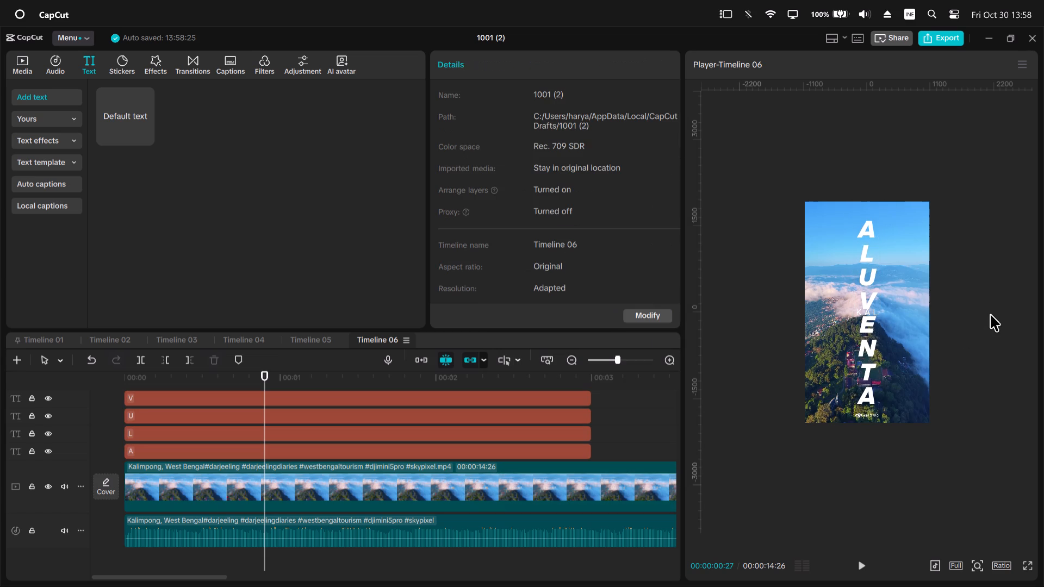
Add C4667.MP4 from the imported media at the timeline's start, on a track between the Kalimpong reel and the letter clips.
{"action": "scroll", "coordinate": [960, 326], "scroll_direction": "up", "scroll_amount": 3, "text": "ctrl"}
{"action": "scroll", "coordinate": [959, 327], "scroll_direction": "down", "scroll_amount": 2, "text": "ctrl"}
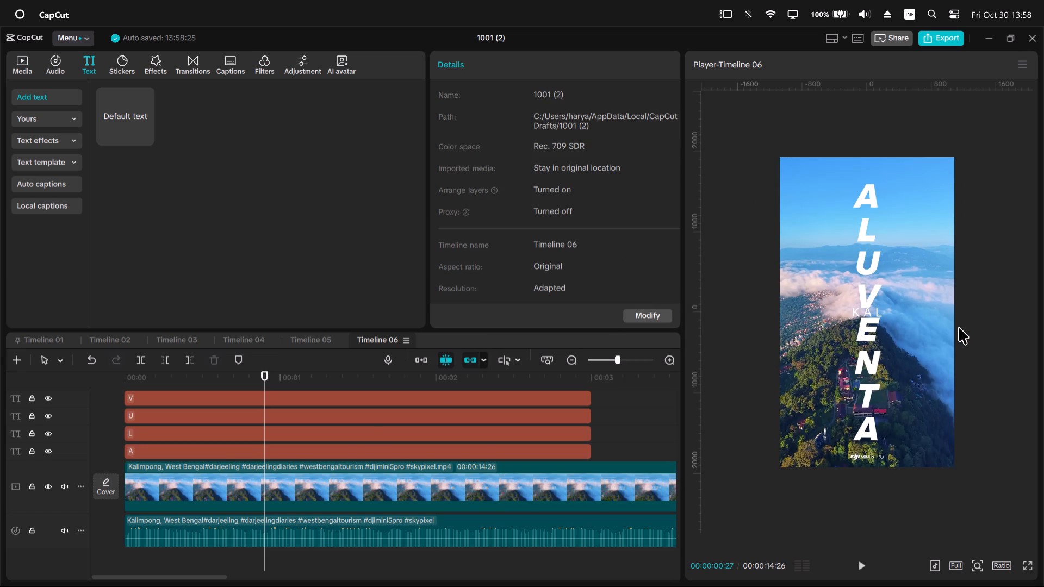
{"action": "scroll", "coordinate": [261, 474], "scroll_direction": "down", "scroll_amount": 4, "text": "ctrl"}
{"action": "scroll", "coordinate": [250, 466], "scroll_direction": "up", "scroll_amount": 9}
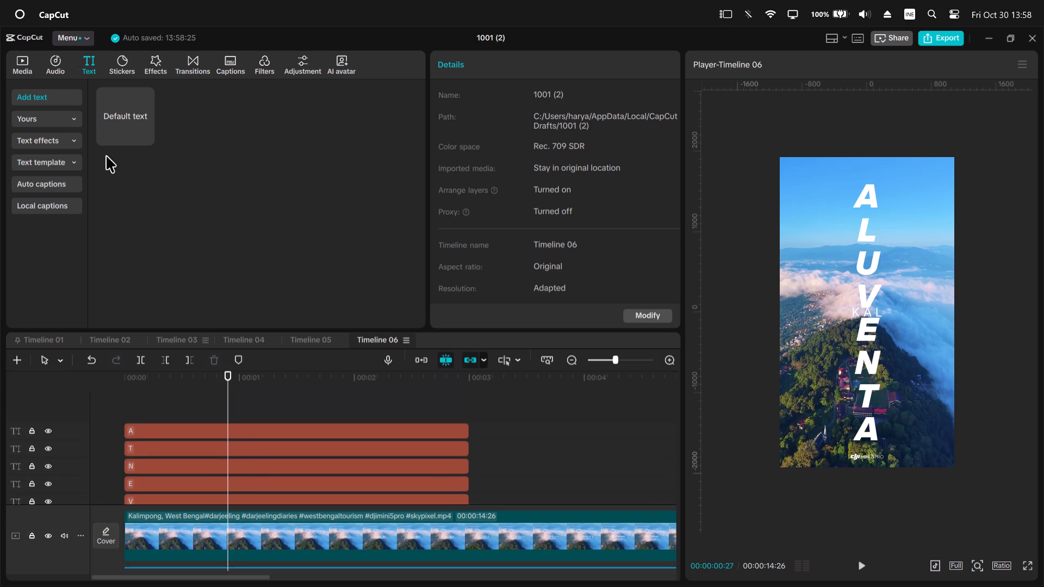
{"action": "left_click", "coordinate": [22, 53]}
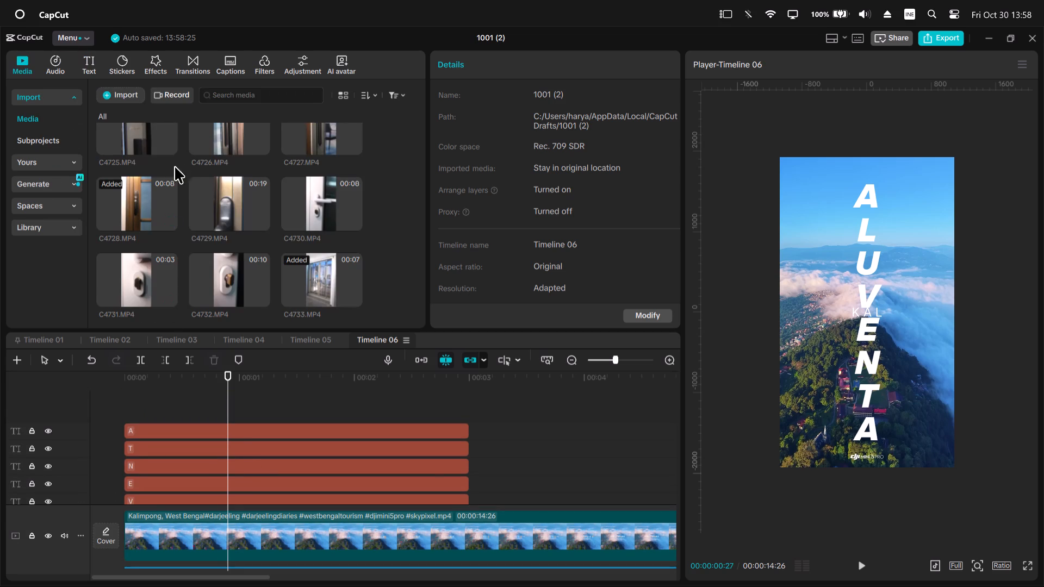
{"action": "scroll", "coordinate": [188, 167], "scroll_direction": "up", "scroll_amount": 20}
{"action": "scroll", "coordinate": [188, 167], "scroll_direction": "up", "scroll_amount": 15}
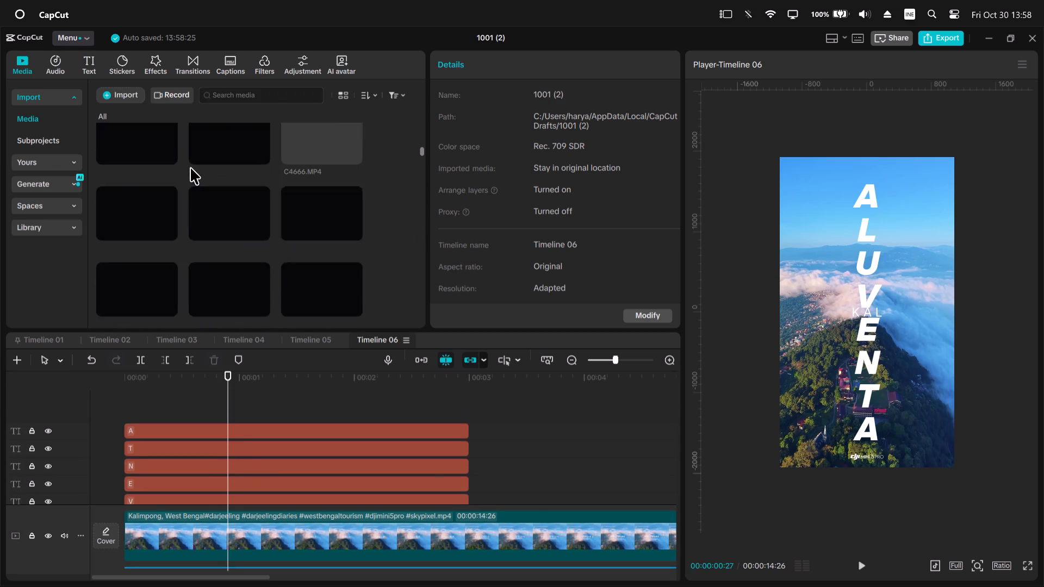
{"action": "scroll", "coordinate": [190, 167], "scroll_direction": "up", "scroll_amount": 11}
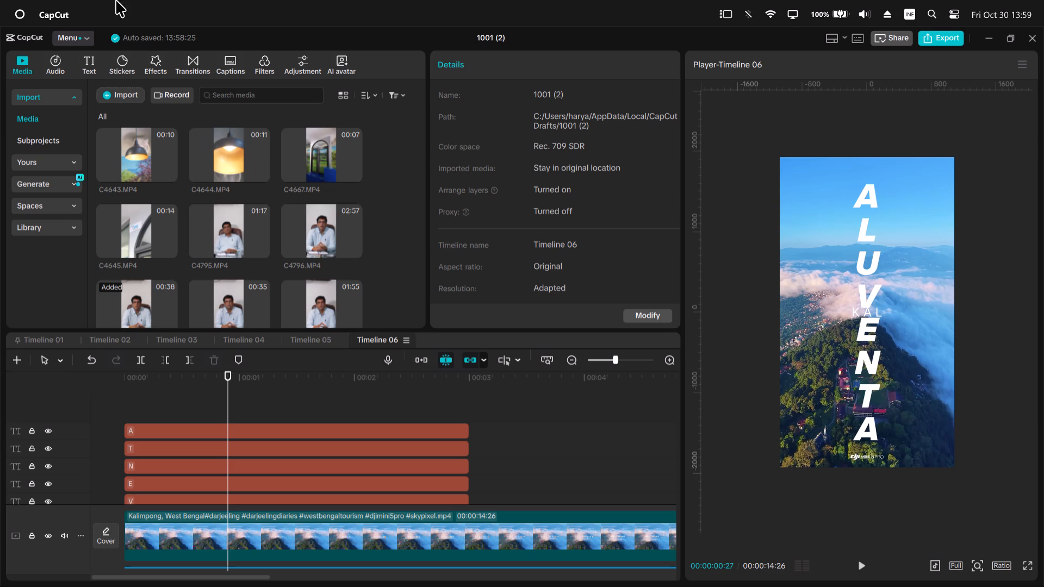
{"action": "scroll", "coordinate": [245, 334], "scroll_direction": "up", "scroll_amount": 11}
{"action": "left_click_drag", "start_coordinate": [327, 148], "coordinate": [135, 475]}
{"action": "scroll", "coordinate": [134, 476], "scroll_direction": "down", "scroll_amount": 3}
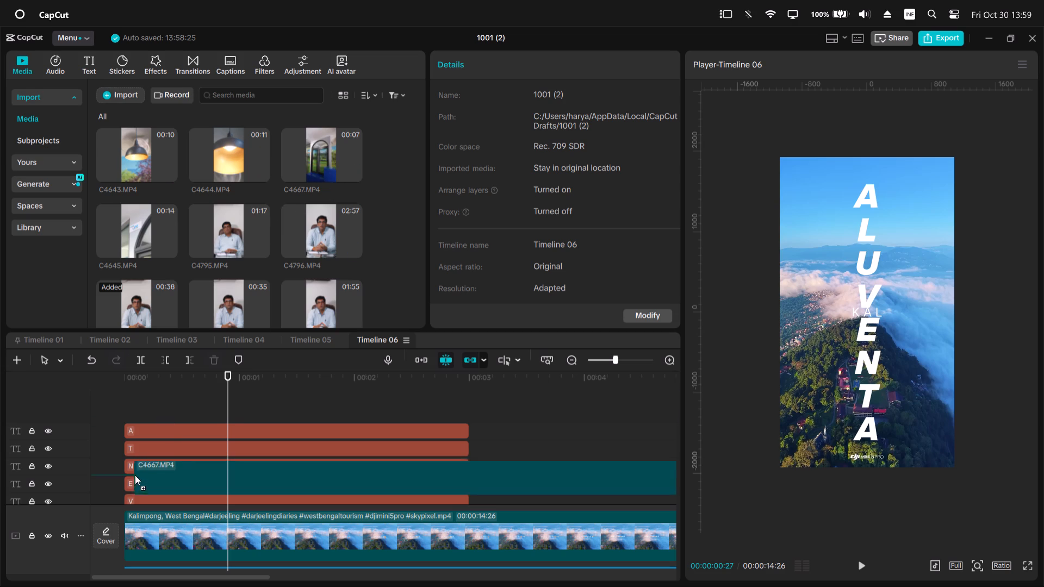
{"action": "scroll", "coordinate": [135, 475], "scroll_direction": "down", "scroll_amount": 9}
{"action": "left_click_drag", "start_coordinate": [135, 475], "coordinate": [102, 436]}
{"action": "scroll", "coordinate": [85, 451], "scroll_direction": "down", "scroll_amount": 11}
{"action": "scroll", "coordinate": [103, 435], "scroll_direction": "up", "scroll_amount": 1}
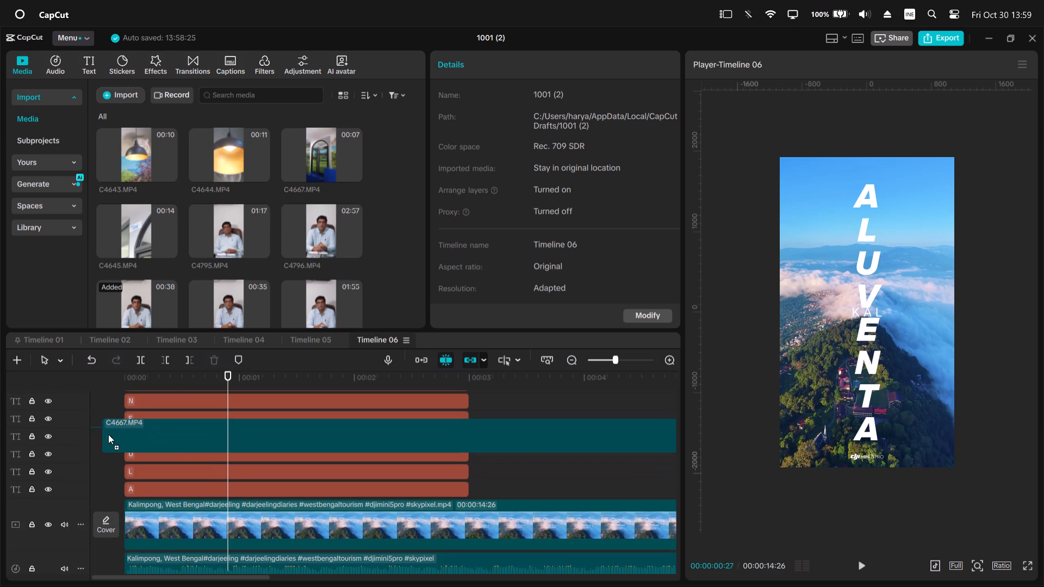
{"action": "left_click_drag", "start_coordinate": [166, 440], "coordinate": [178, 402]}
{"action": "scroll", "coordinate": [151, 494], "scroll_direction": "down", "scroll_amount": 6}
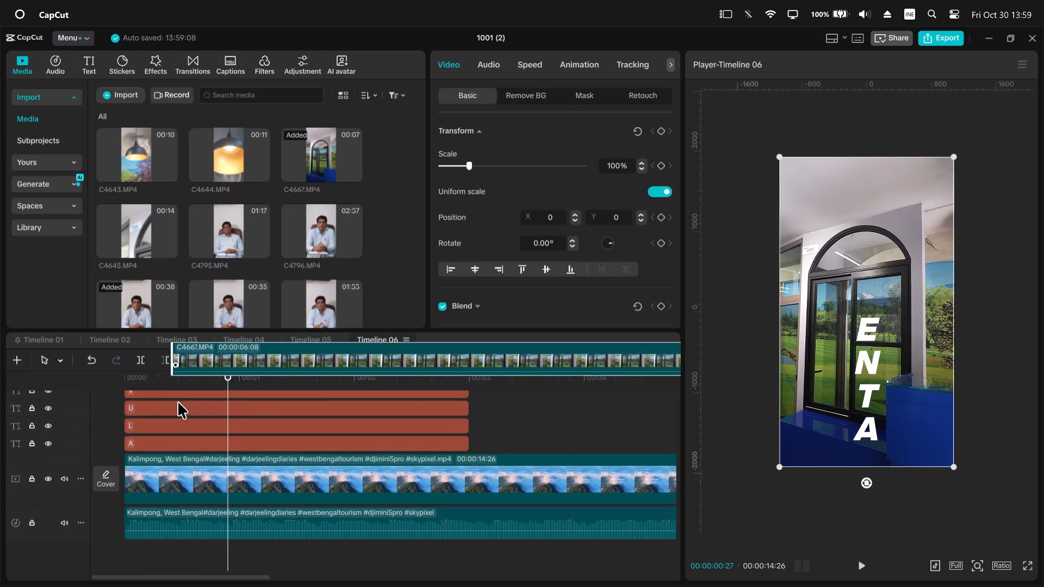
{"action": "left_click_drag", "start_coordinate": [178, 402], "coordinate": [156, 457]}
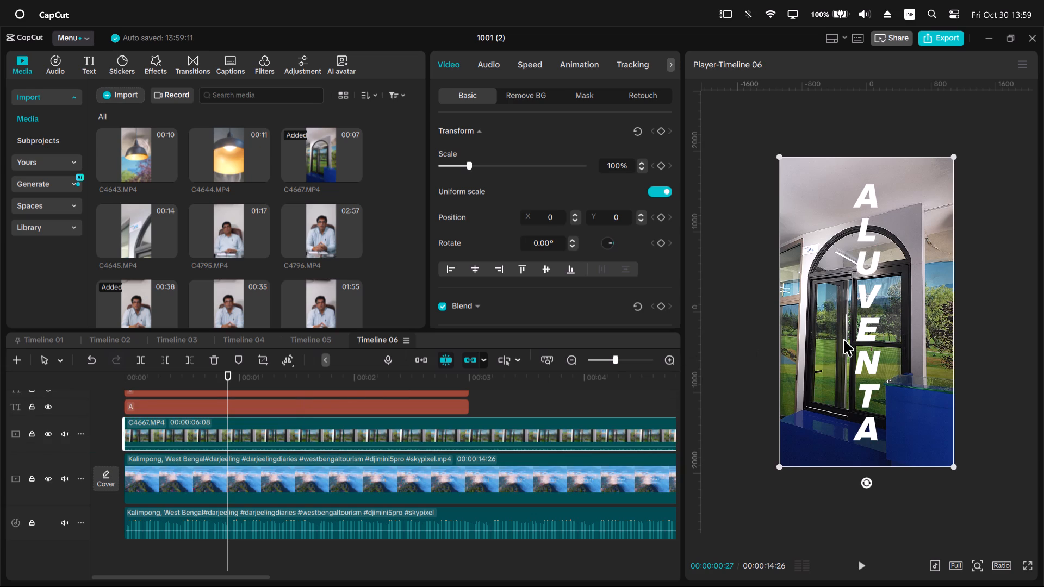
Trim the end of the C4667.MP4 clip to 00:00:00:15.
{"action": "left_click", "coordinate": [914, 324]}
{"action": "left_click_drag", "start_coordinate": [172, 377], "coordinate": [33, 383]}
{"action": "key", "text": "space"}
{"action": "key", "text": "space"}
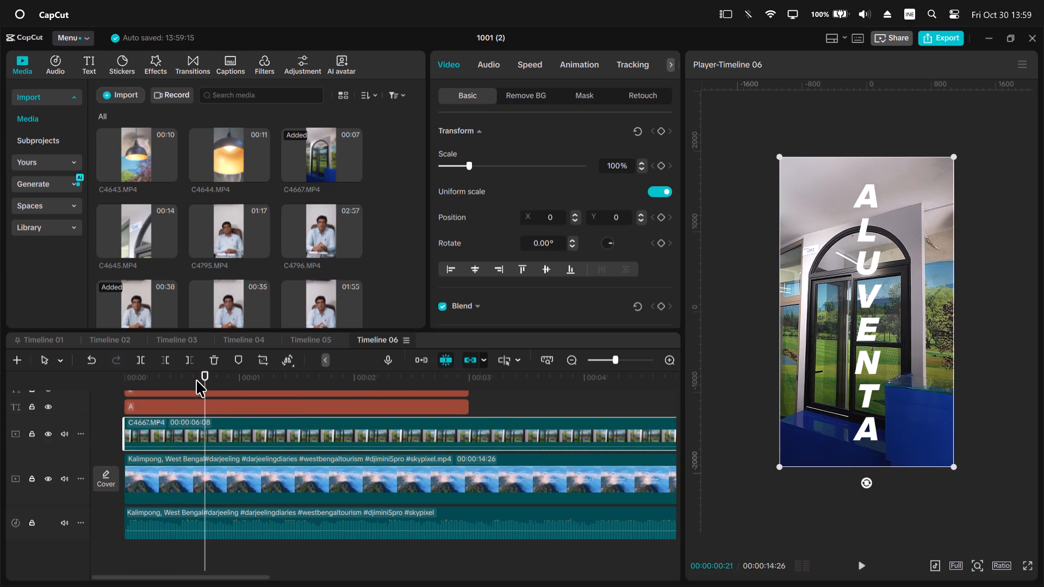
{"action": "left_click_drag", "start_coordinate": [196, 380], "coordinate": [182, 382]}
{"action": "left_click", "coordinate": [185, 438]}
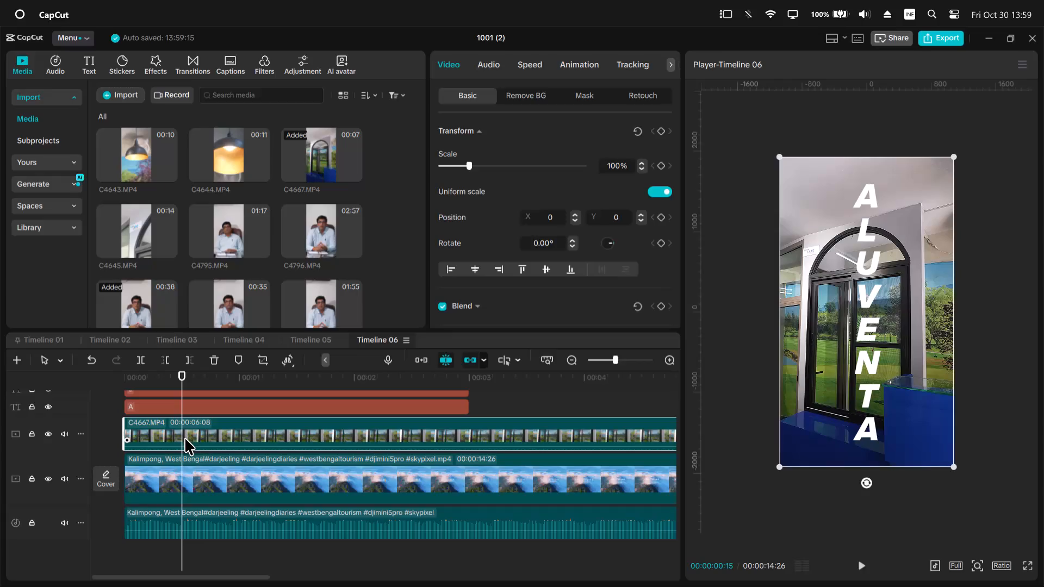
{"action": "key", "text": "w"}
Trim the start of the L text clip to 00:00:00:15, where the C4667.MP4 clip ends.
{"action": "scroll", "coordinate": [185, 438], "scroll_direction": "up", "scroll_amount": 2}
{"action": "left_click", "coordinate": [187, 426]}
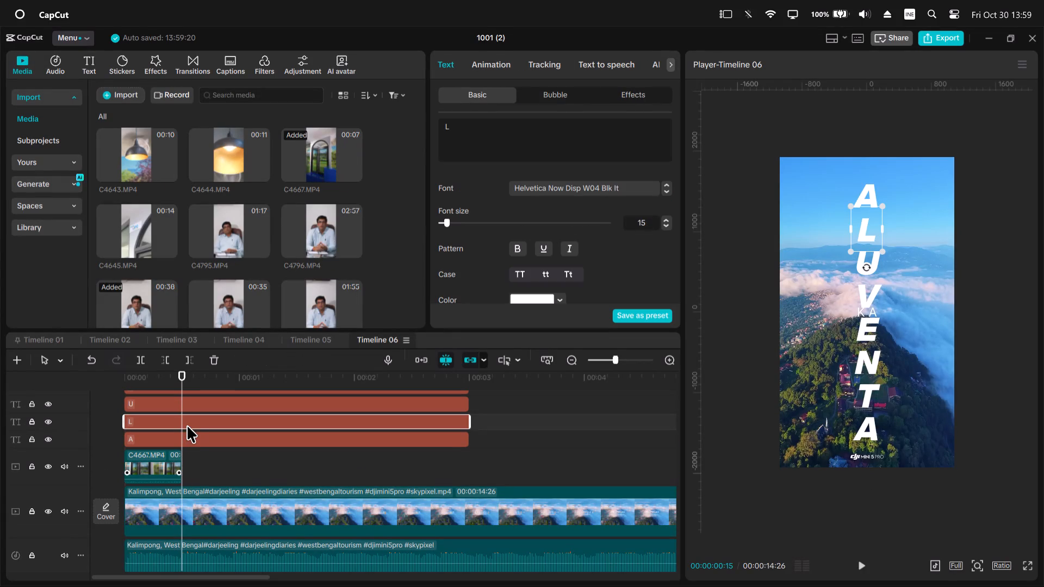
{"action": "key", "text": "q"}
Play back the opening second repeatedly to find the next beat after the L clip starts.
{"action": "key", "text": "space"}
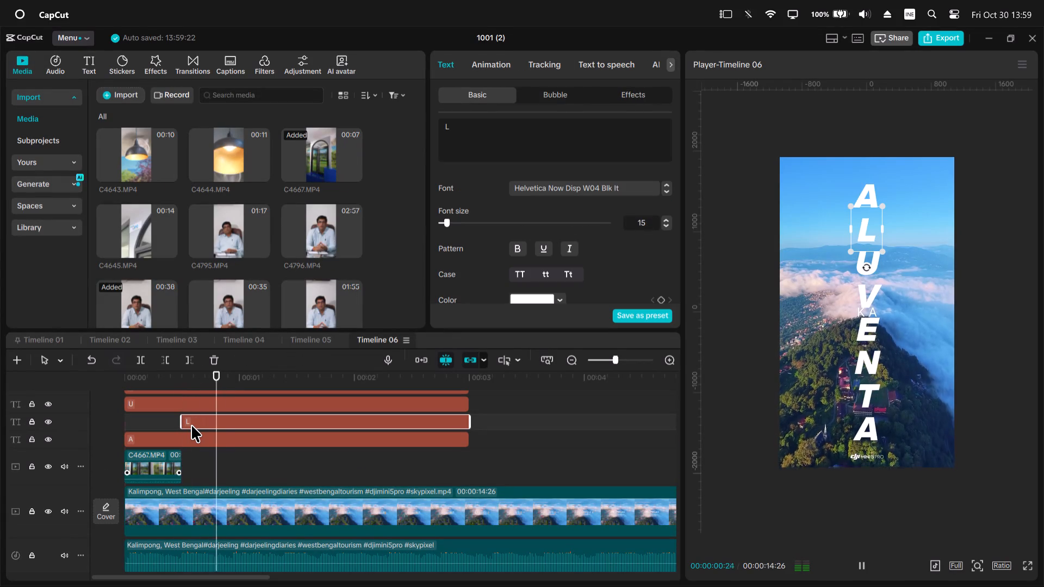
{"action": "key", "text": "space"}
{"action": "key", "text": "Right"}
{"action": "key", "text": "space"}
{"action": "key", "text": "Left"}
{"action": "key", "text": "Left"}
{"action": "key", "text": "Left"}
{"action": "key", "text": "Left"}
{"action": "key", "text": "Left"}
{"action": "key", "text": "Left"}
{"action": "key", "text": "Left"}
{"action": "key", "text": "Left"}
{"action": "key", "text": "Left"}
{"action": "key", "text": "Left"}
{"action": "key", "text": "Left"}
{"action": "key", "text": "Left"}
{"action": "key", "text": "Left"}
{"action": "key", "text": "Left"}
{"action": "key", "text": "Left"}
{"action": "key", "text": "Left"}
{"action": "key", "text": "Left"}
{"action": "key", "text": "Left"}
{"action": "key", "text": "Left"}
{"action": "key", "text": "Left"}
{"action": "key", "text": "Left"}
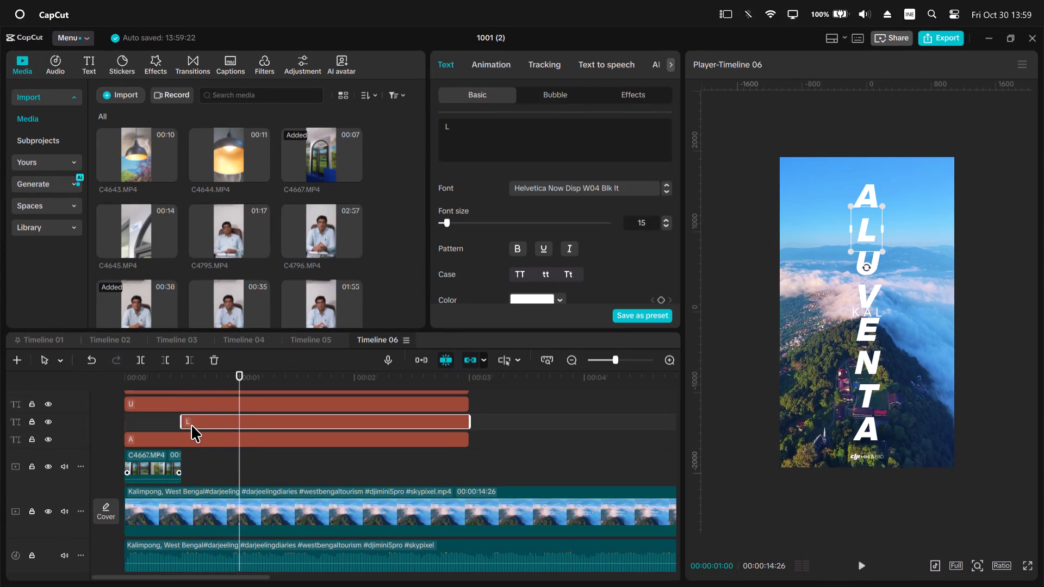
{"action": "key", "text": "space"}
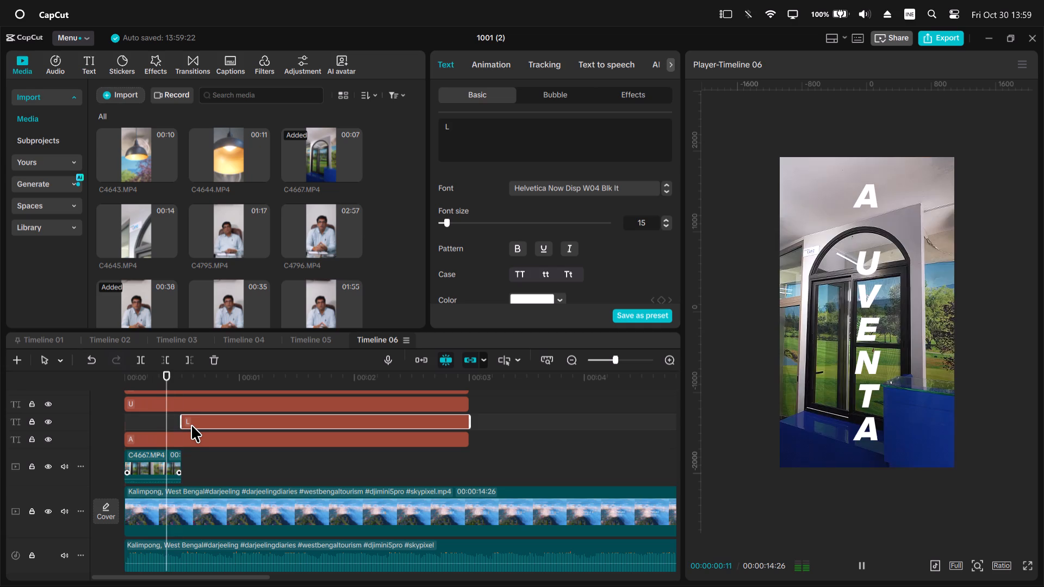
{"action": "key", "text": "space"}
{"action": "key", "text": "Left"}
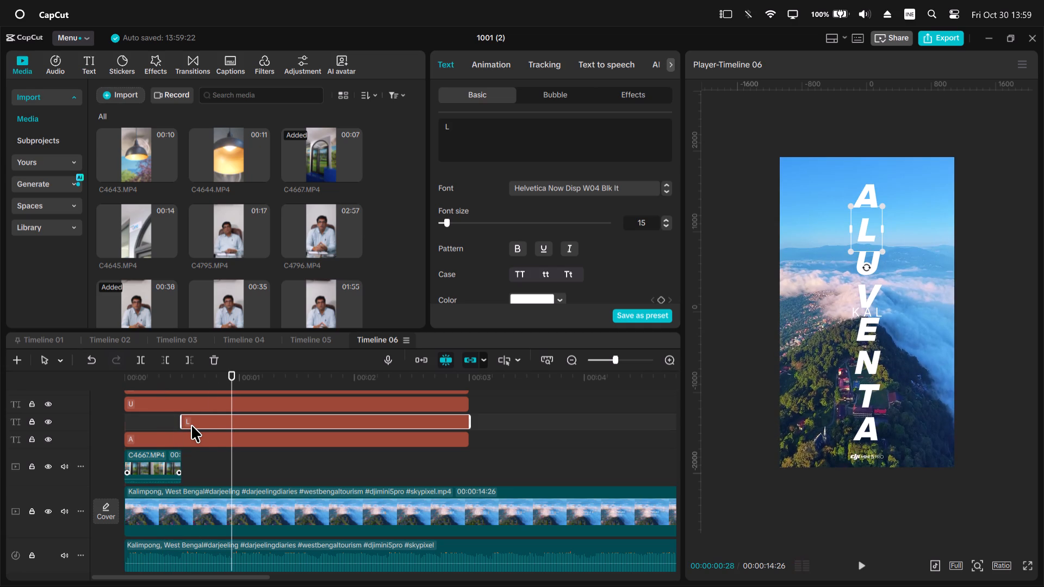
Auto-mark the beats of the Kalimpong reel's audio clip with the Beats 2 option.
{"action": "left_click", "coordinate": [250, 557]}
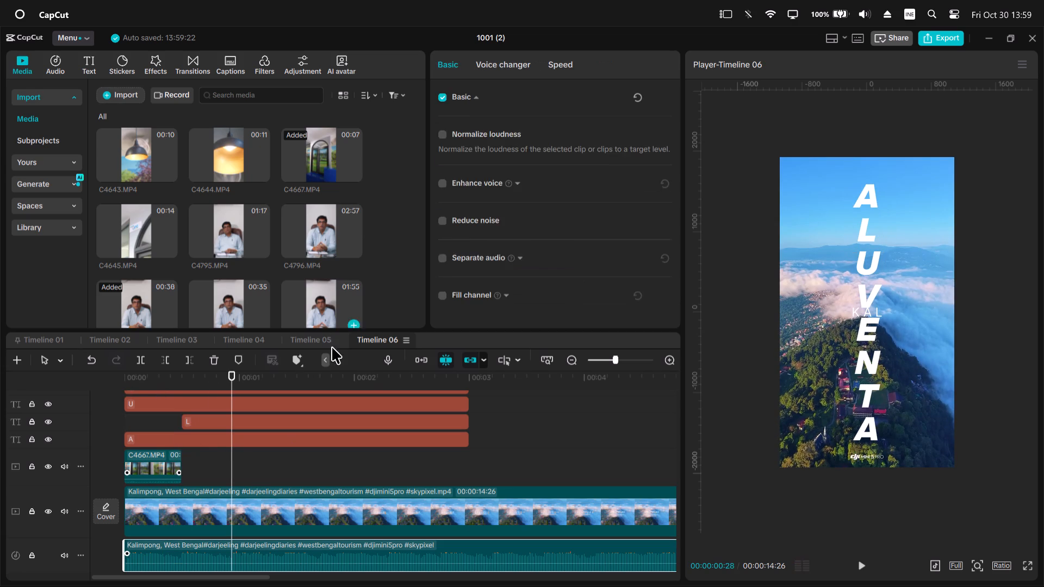
{"action": "left_click", "coordinate": [307, 360]}
{"action": "left_click", "coordinate": [301, 362]}
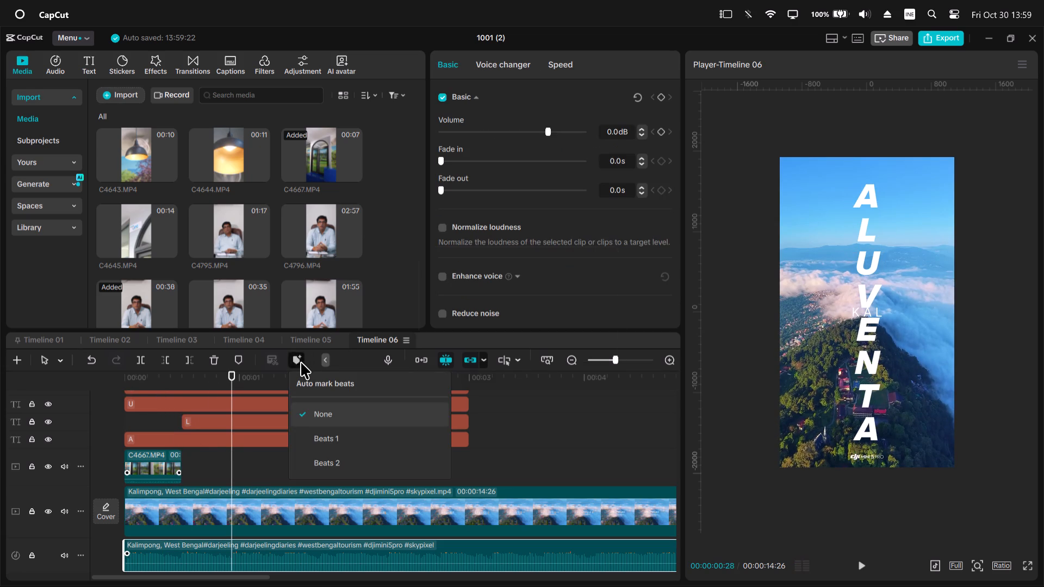
{"action": "left_click", "coordinate": [301, 362]}
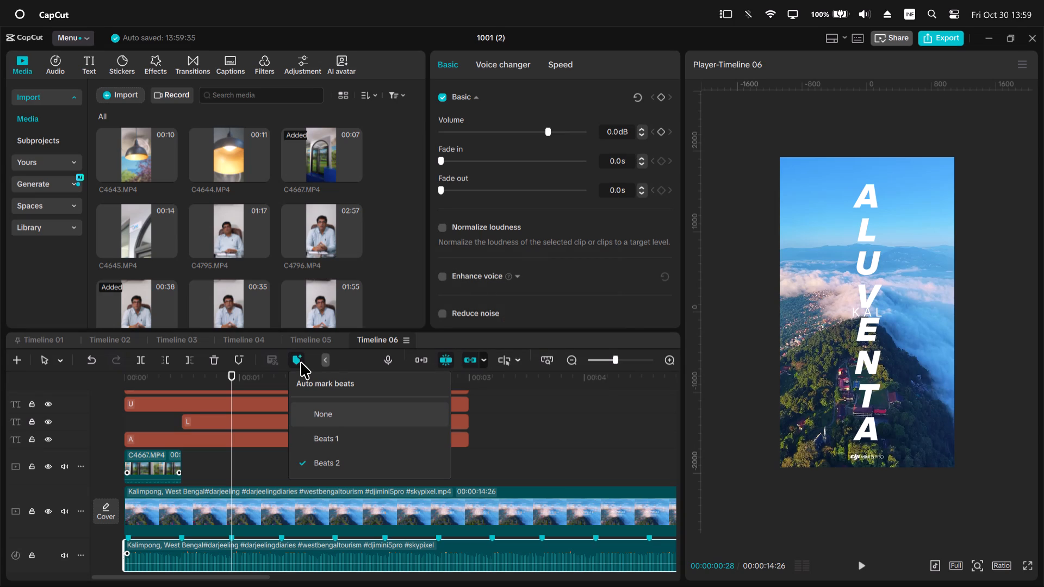
Play back the first few seconds to check the beat markers against the music.
{"action": "key", "text": "space"}
{"action": "key", "text": "space"}
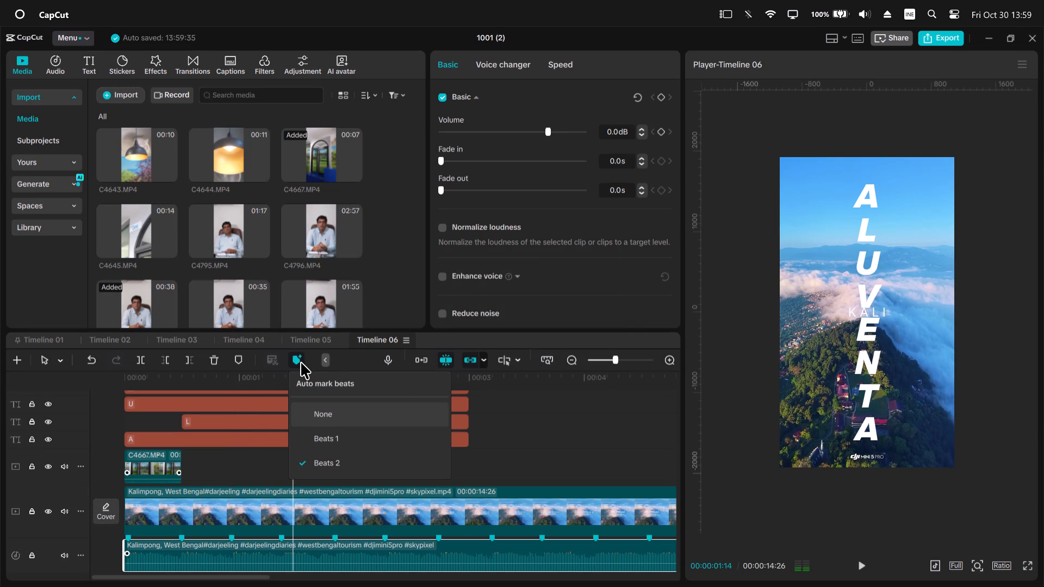
{"action": "key", "text": "space"}
{"action": "key", "text": "space"}
{"action": "key", "text": "space"}
{"action": "key", "text": "space"}
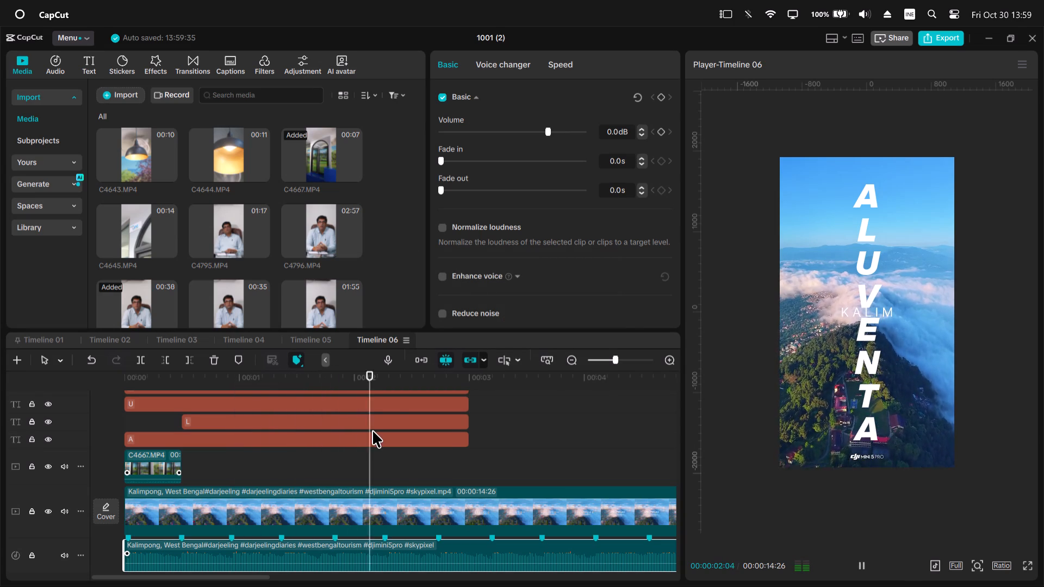
{"action": "key", "text": "space"}
{"action": "key", "text": "space"}
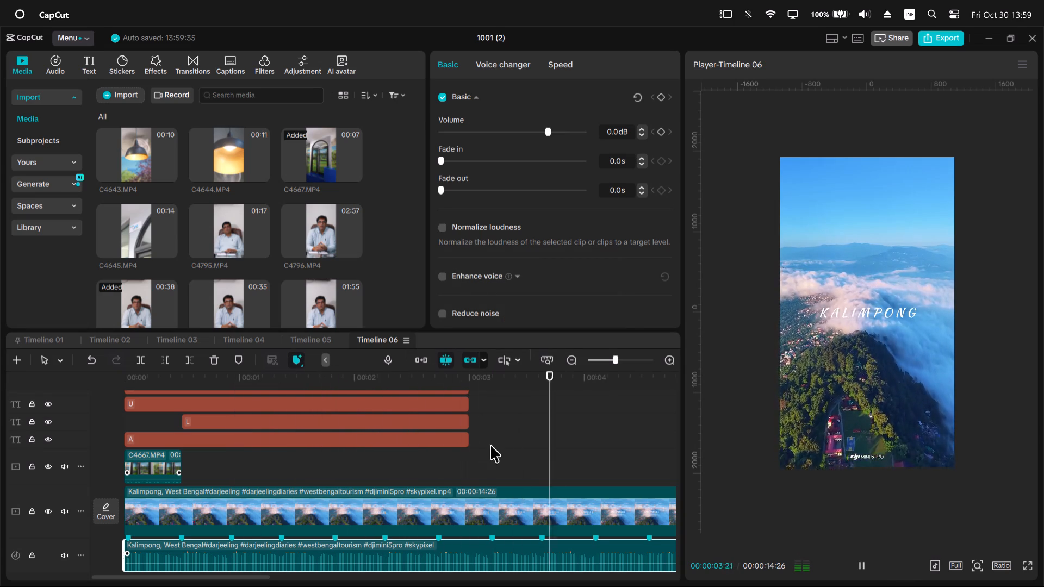
{"action": "key", "text": "space"}
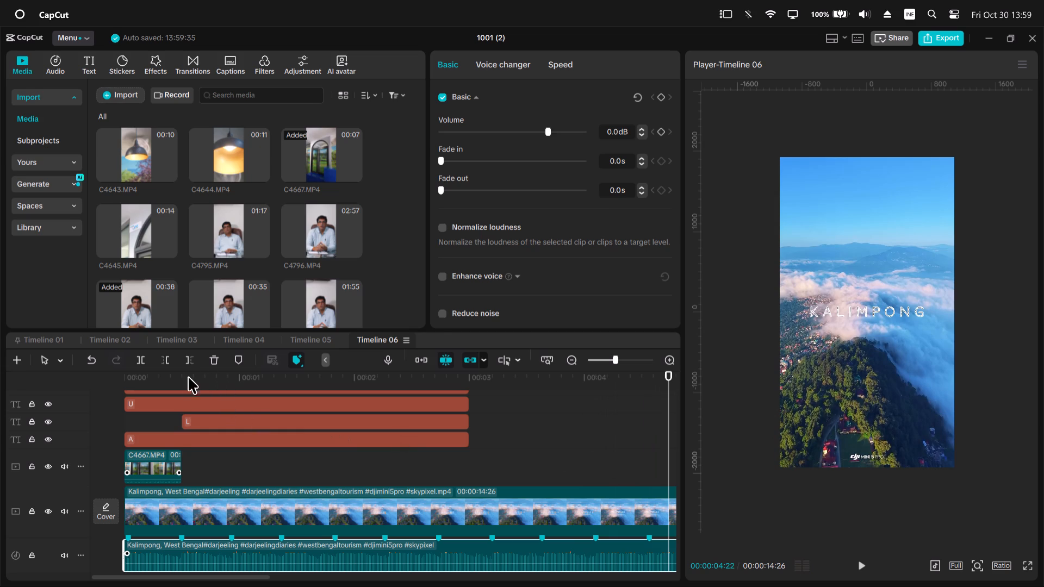
Trim the start of the U text clip to the beat marker at 00:00:00:28.
{"action": "left_click_drag", "start_coordinate": [185, 381], "coordinate": [234, 413]}
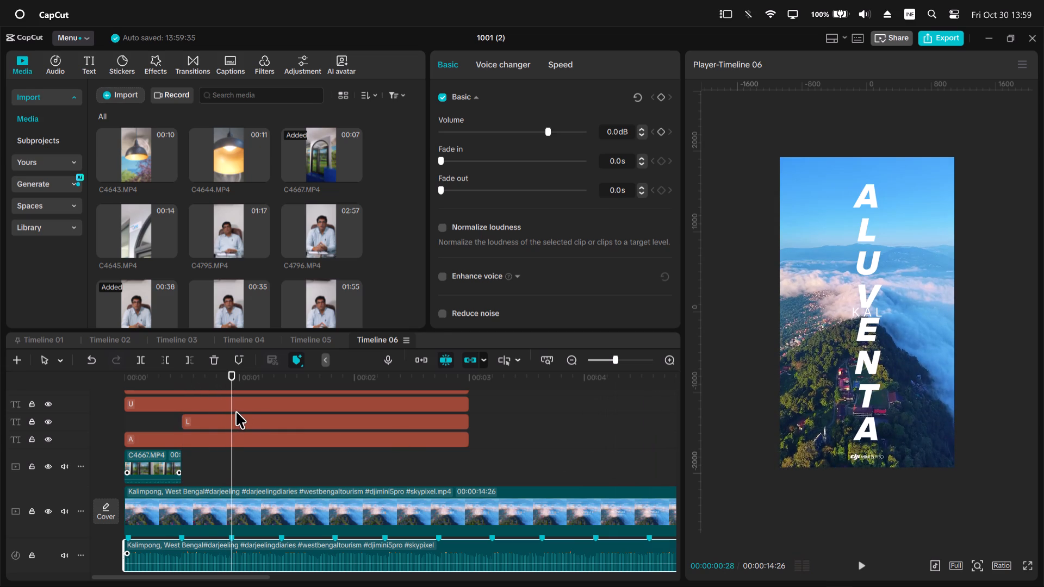
{"action": "left_click", "coordinate": [236, 411]}
{"action": "key", "text": "q"}
Trim the start of the V text clip to the beat marker at 00:00:01:11.
{"action": "left_click_drag", "start_coordinate": [238, 379], "coordinate": [286, 394]}
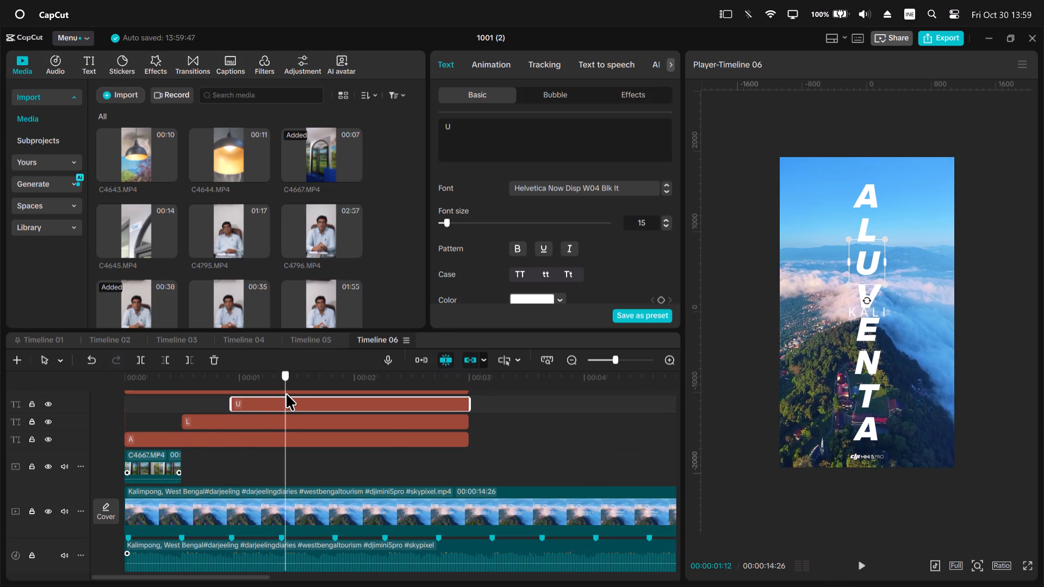
{"action": "left_click_drag", "start_coordinate": [286, 394], "coordinate": [285, 394]}
{"action": "scroll", "coordinate": [289, 420], "scroll_direction": "up", "scroll_amount": 4}
{"action": "left_click", "coordinate": [295, 454]}
{"action": "key", "text": "q"}
Trim the start of the E text clip to the beat marker at 00:00:01:25.
{"action": "scroll", "coordinate": [293, 446], "scroll_direction": "down", "scroll_amount": 5}
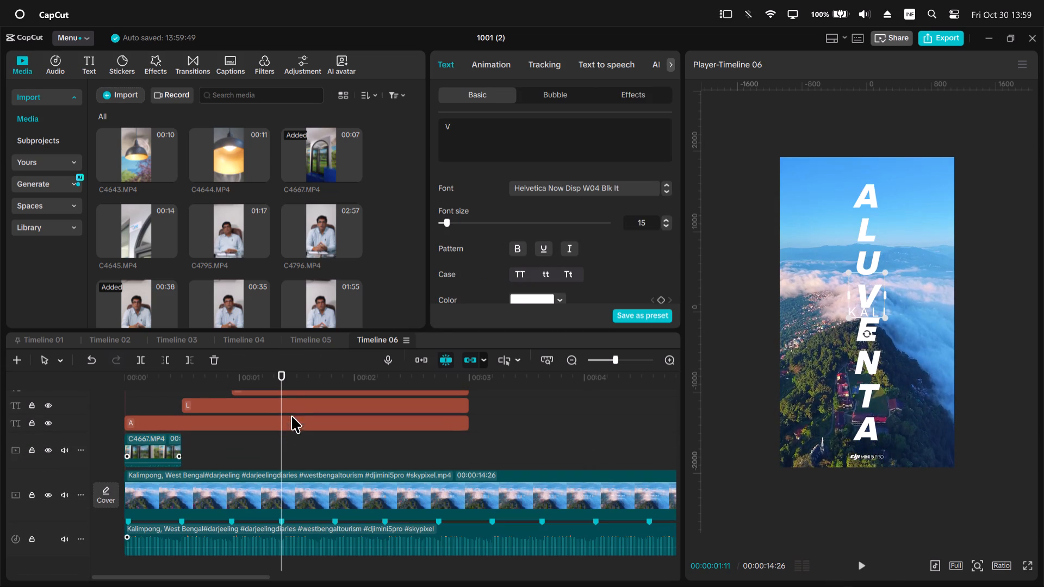
{"action": "left_click_drag", "start_coordinate": [284, 376], "coordinate": [337, 419]}
{"action": "scroll", "coordinate": [337, 421], "scroll_direction": "up", "scroll_amount": 5}
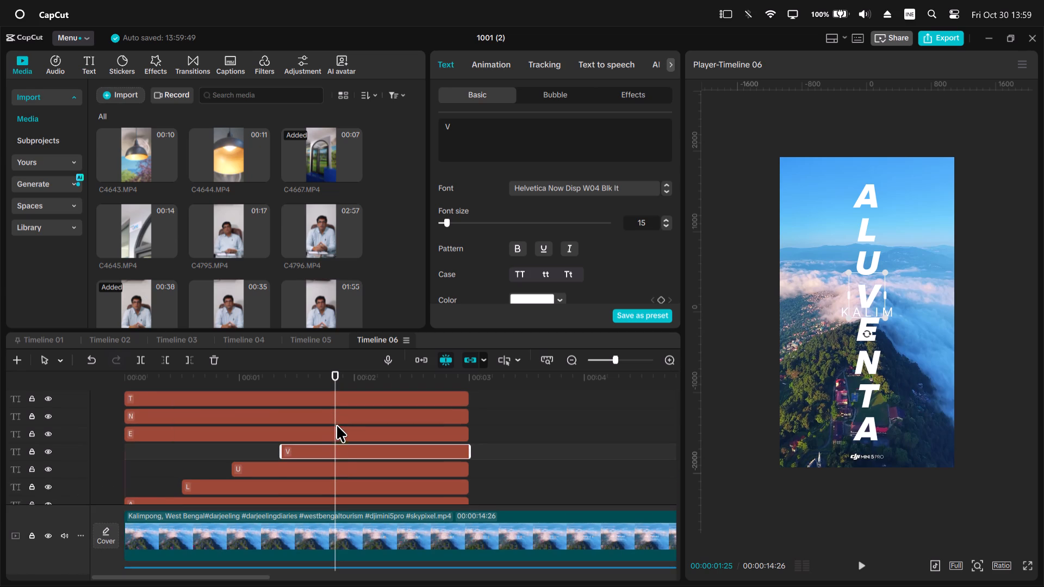
{"action": "left_click", "coordinate": [339, 437]}
{"action": "key", "text": "q"}
Trim the start of the N text clip to the beat marker at 00:00:02:08.
{"action": "scroll", "coordinate": [339, 437], "scroll_direction": "down", "scroll_amount": 10}
{"action": "left_click_drag", "start_coordinate": [338, 380], "coordinate": [373, 403]}
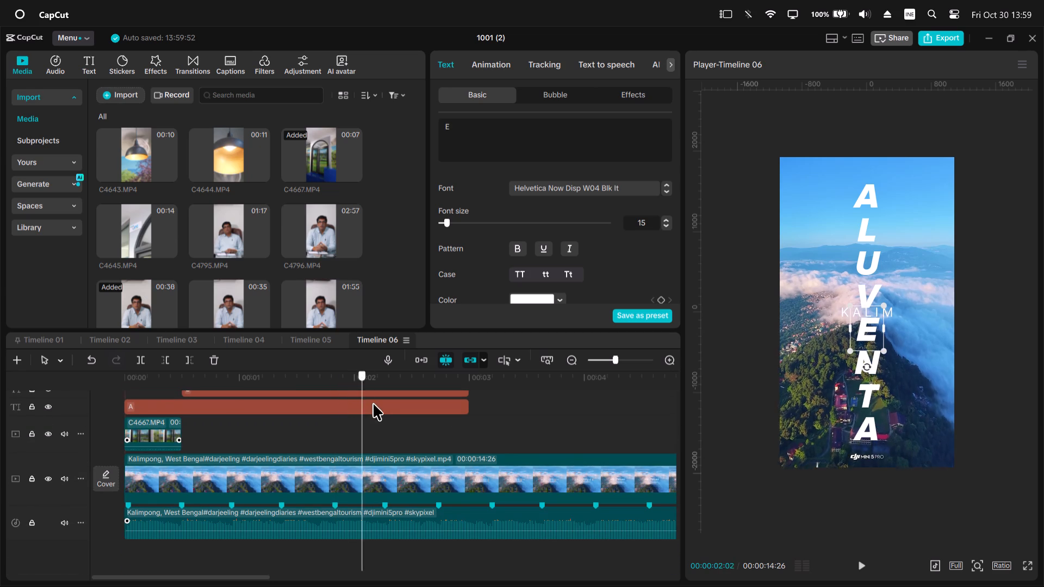
{"action": "left_click_drag", "start_coordinate": [373, 403], "coordinate": [383, 409]}
{"action": "scroll", "coordinate": [383, 411], "scroll_direction": "up", "scroll_amount": 6}
{"action": "left_click", "coordinate": [380, 422]}
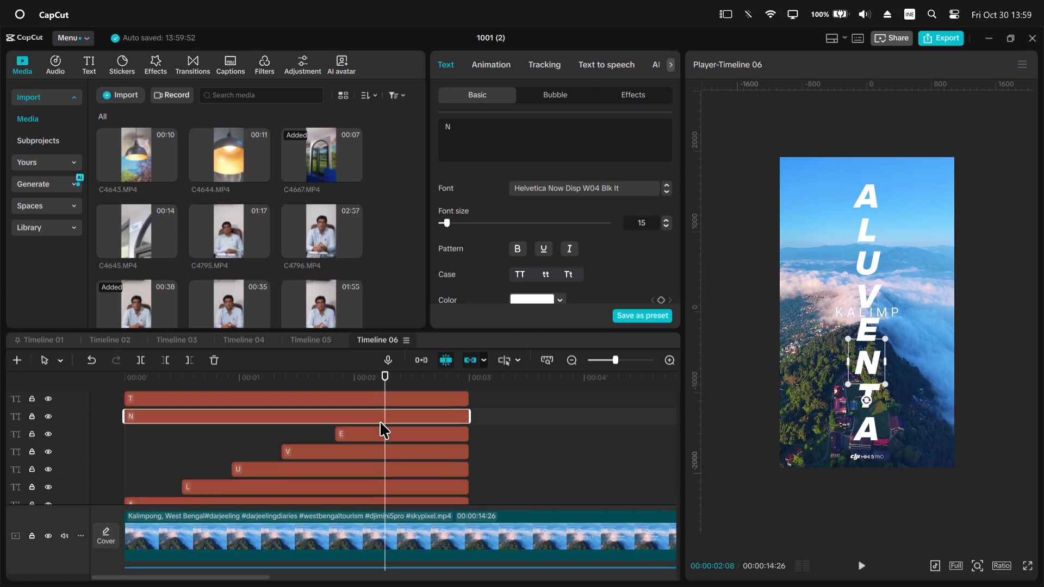
{"action": "key", "text": "q"}
Trim the start of the T text clip to the beat marker at 00:00:02:22.
{"action": "scroll", "coordinate": [380, 422], "scroll_direction": "down", "scroll_amount": 11}
{"action": "left_click_drag", "start_coordinate": [386, 380], "coordinate": [439, 416]}
{"action": "scroll", "coordinate": [439, 417], "scroll_direction": "up", "scroll_amount": 7}
{"action": "left_click", "coordinate": [440, 417]}
{"action": "key", "text": "q"}
Extend the final A text clip's end to about 3.6 seconds and trim its start to the beat marker at 00:00:03:06.
{"action": "scroll", "coordinate": [440, 417], "scroll_direction": "down", "scroll_amount": 5}
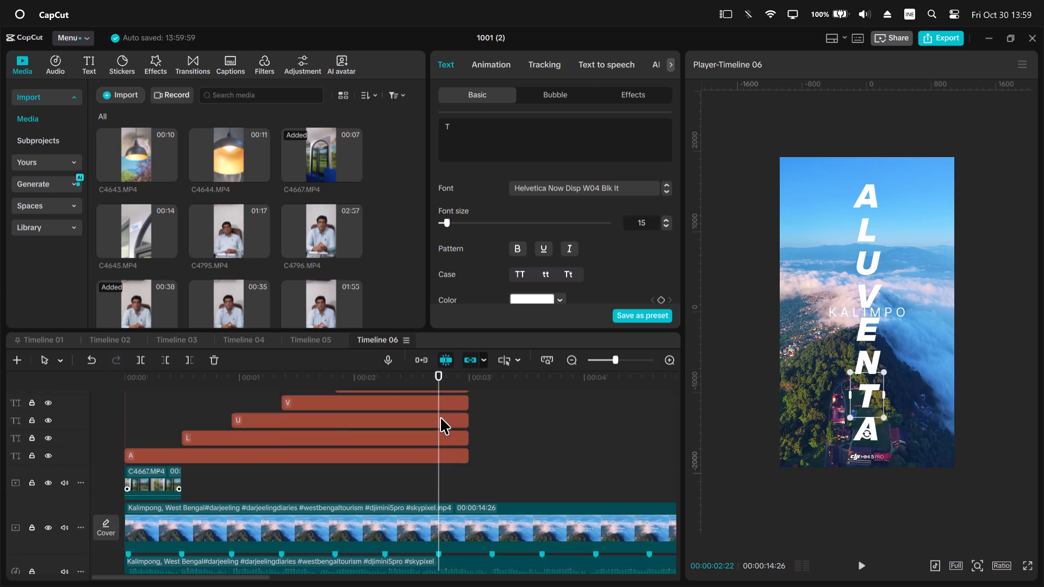
{"action": "scroll", "coordinate": [440, 417], "scroll_direction": "down", "scroll_amount": 4}
{"action": "key", "text": "space"}
{"action": "key", "text": "space"}
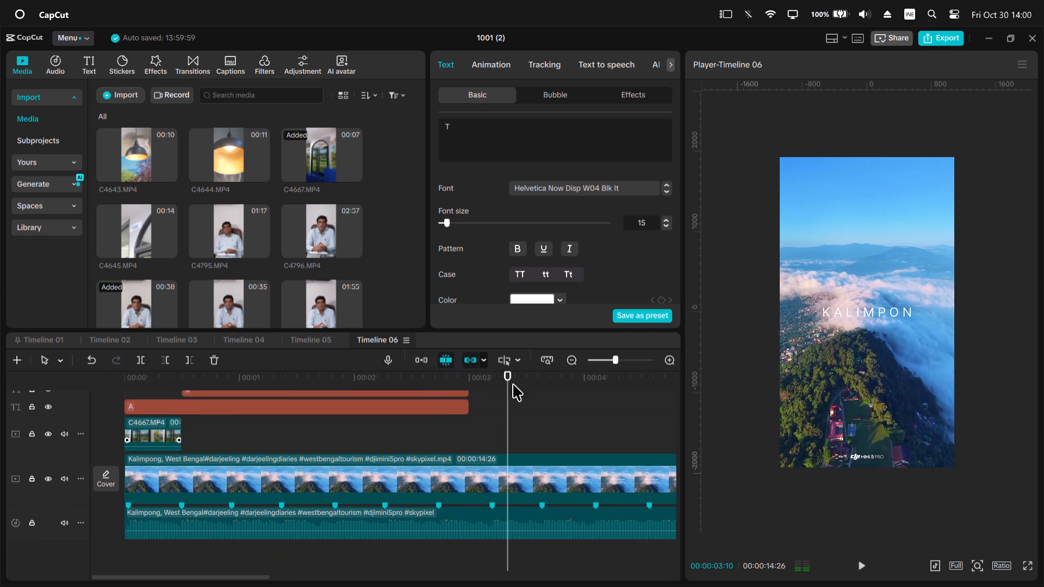
{"action": "left_click_drag", "start_coordinate": [509, 378], "coordinate": [490, 384]}
{"action": "scroll", "coordinate": [487, 398], "scroll_direction": "up", "scroll_amount": 10}
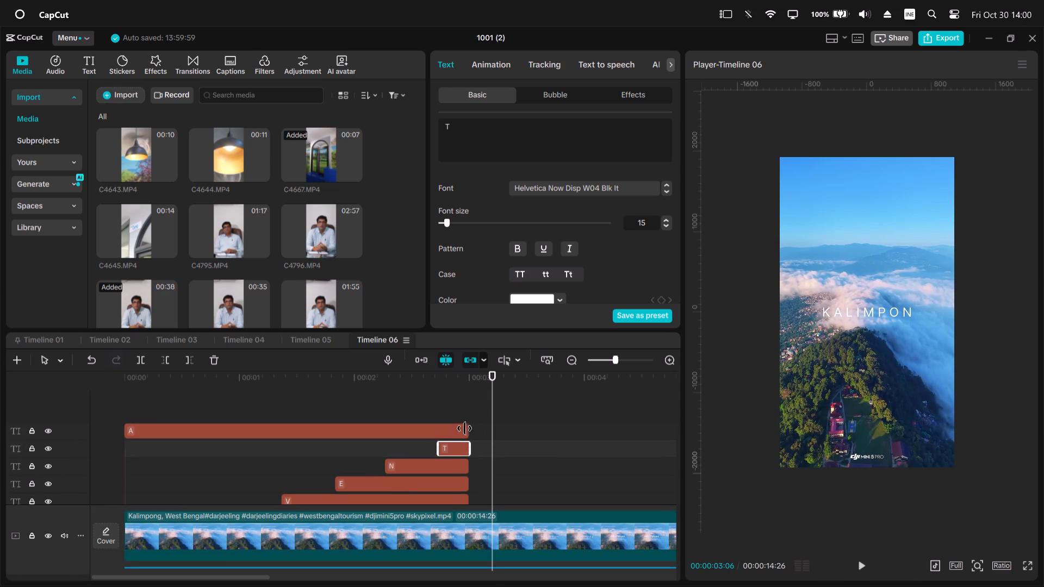
{"action": "left_click", "coordinate": [463, 429]}
{"action": "left_click_drag", "start_coordinate": [470, 429], "coordinate": [541, 433]}
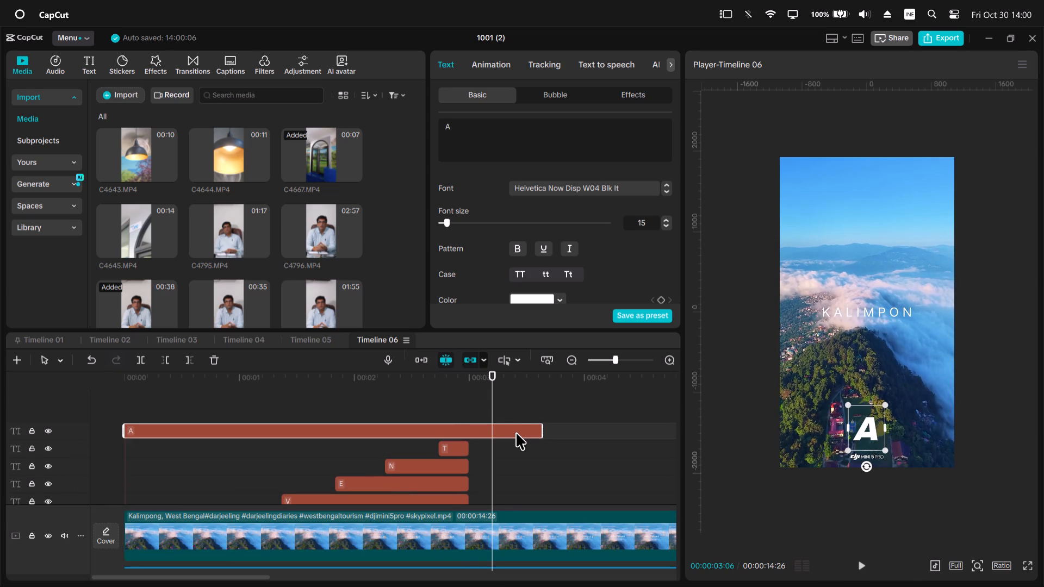
{"action": "left_click", "coordinate": [516, 433]}
{"action": "key", "text": "q"}
{"action": "scroll", "coordinate": [516, 433], "scroll_direction": "down", "scroll_amount": 3}
{"action": "scroll", "coordinate": [475, 423], "scroll_direction": "up", "scroll_amount": 2}
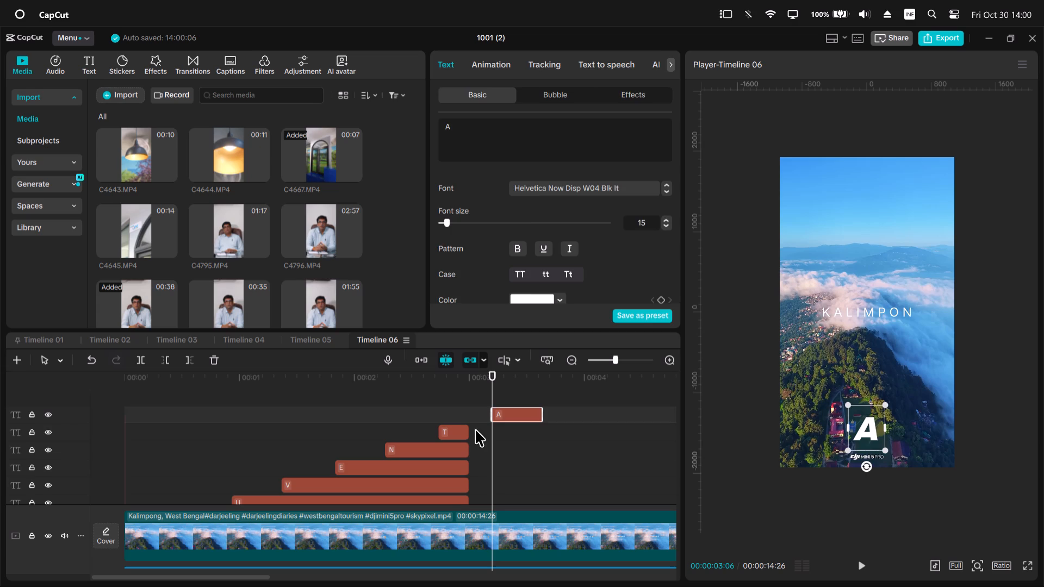
Extend the ends of the first seven letter clips together to 00:00:03:19, level with the final A clip's end.
{"action": "left_click_drag", "start_coordinate": [477, 430], "coordinate": [481, 467]}
{"action": "scroll", "coordinate": [454, 517], "scroll_direction": "down", "scroll_amount": 5}
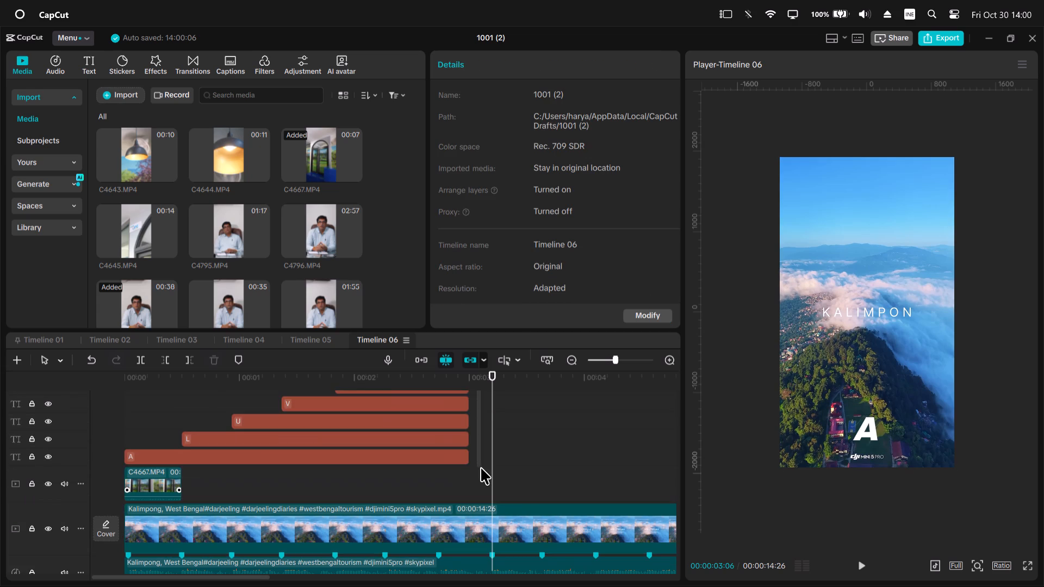
{"action": "left_click_drag", "start_coordinate": [481, 467], "coordinate": [462, 471]}
{"action": "left_click_drag", "start_coordinate": [470, 457], "coordinate": [502, 460]}
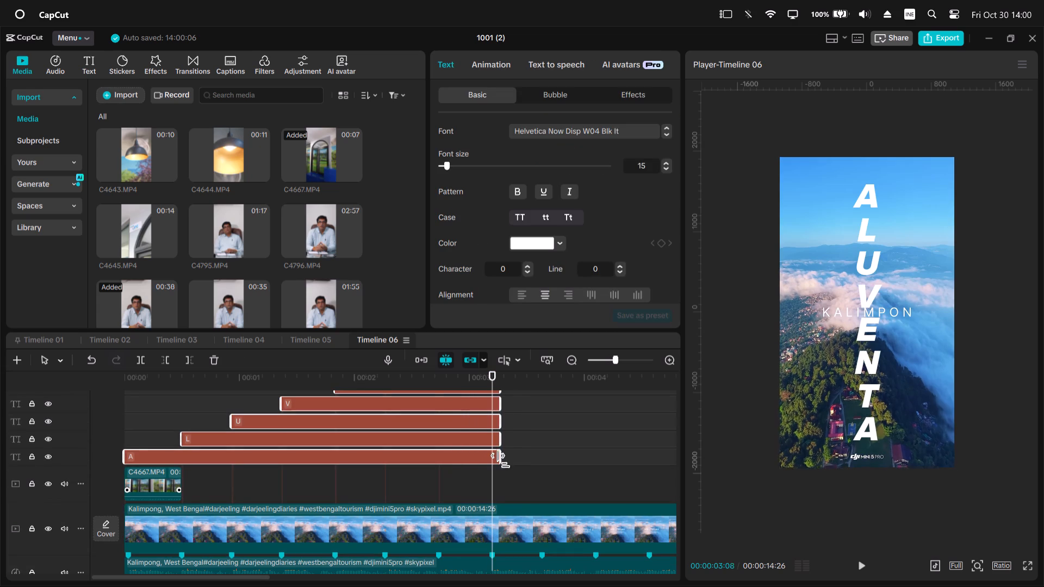
{"action": "left_click_drag", "start_coordinate": [502, 460], "coordinate": [523, 460]}
{"action": "scroll", "coordinate": [523, 460], "scroll_direction": "up", "scroll_amount": 5}
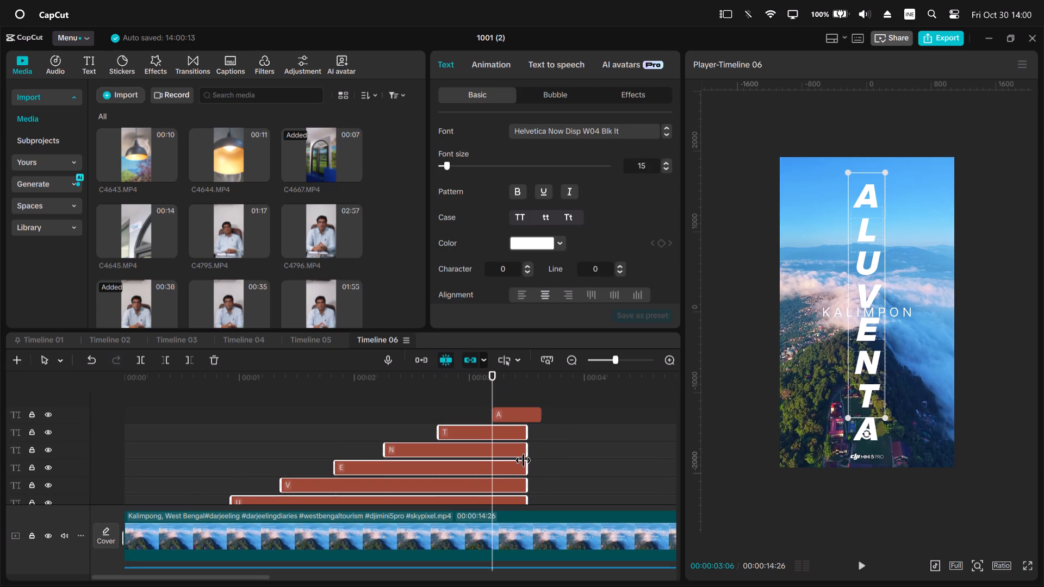
{"action": "key", "text": "space"}
{"action": "scroll", "coordinate": [523, 459], "scroll_direction": "down", "scroll_amount": 5}
{"action": "key", "text": "space"}
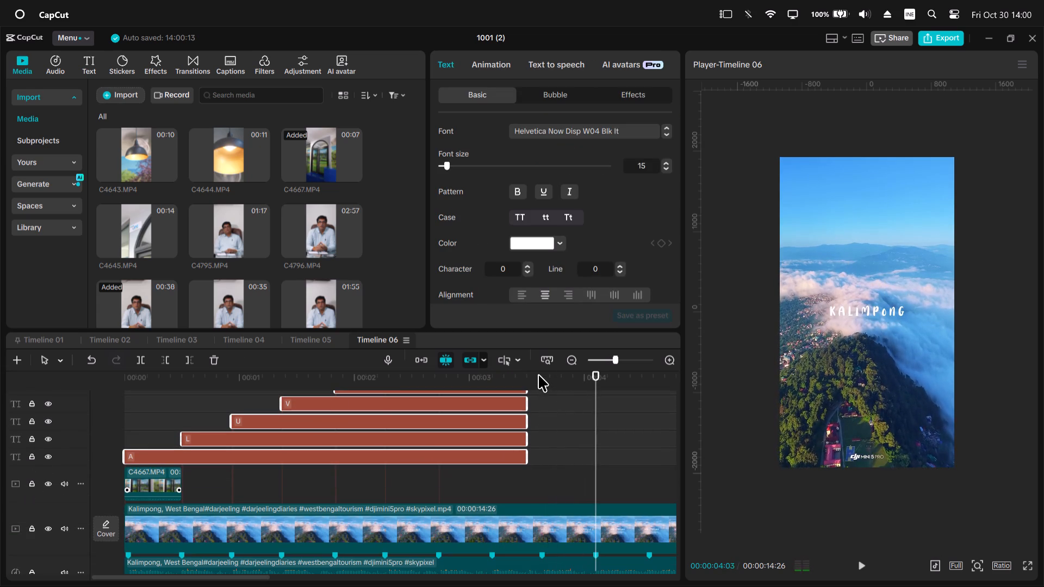
{"action": "left_click", "coordinate": [538, 374]}
{"action": "scroll", "coordinate": [533, 420], "scroll_direction": "up", "scroll_amount": 1}
{"action": "left_click_drag", "start_coordinate": [529, 440], "coordinate": [542, 442]}
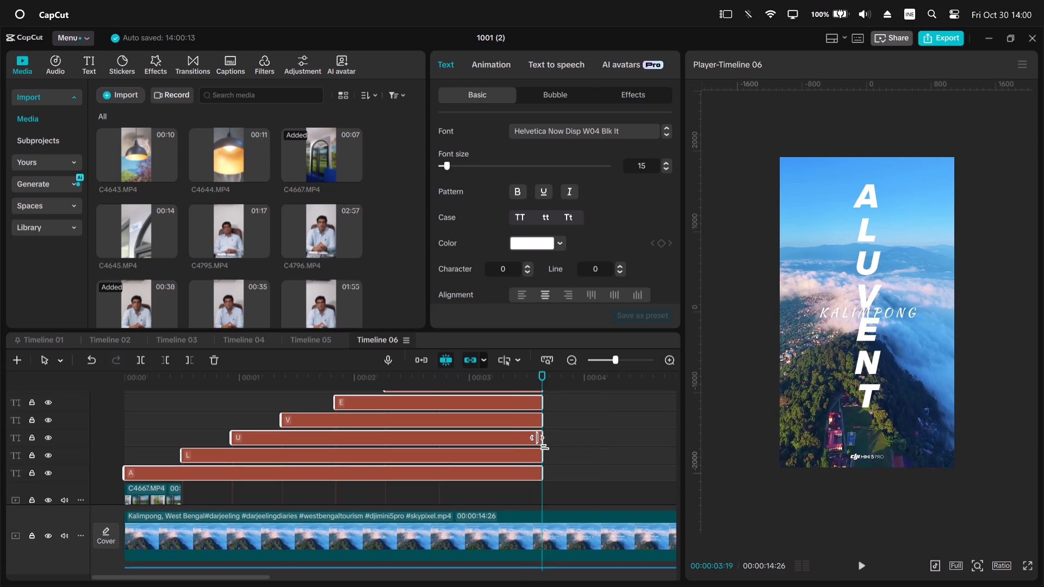
{"action": "left_click_drag", "start_coordinate": [542, 442], "coordinate": [543, 442]}
Play back the section from about 3 to 5 seconds to check the title's ending against the following beats.
{"action": "key", "text": "space"}
{"action": "scroll", "coordinate": [551, 449], "scroll_direction": "down", "scroll_amount": 5}
{"action": "scroll", "coordinate": [552, 451], "scroll_direction": "left", "scroll_amount": 2}
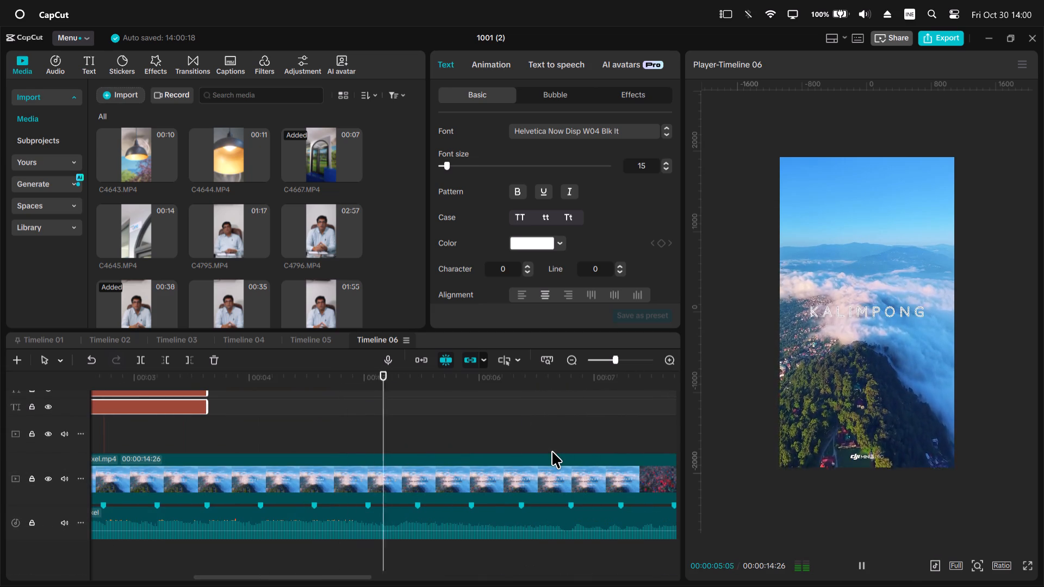
{"action": "key", "text": "space"}
{"action": "left_click", "coordinate": [151, 383]}
{"action": "key", "text": "space"}
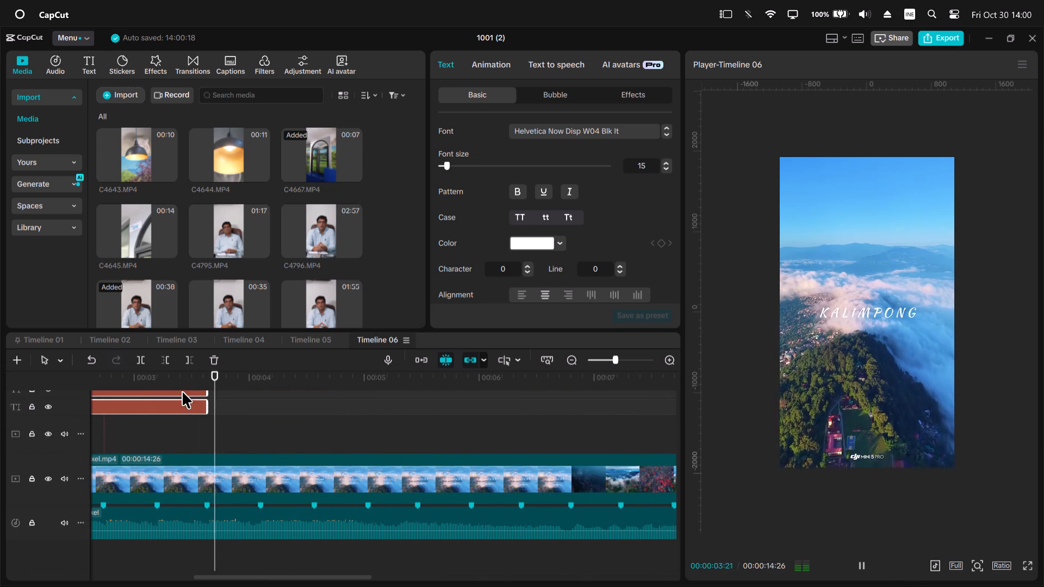
{"action": "key", "text": "space"}
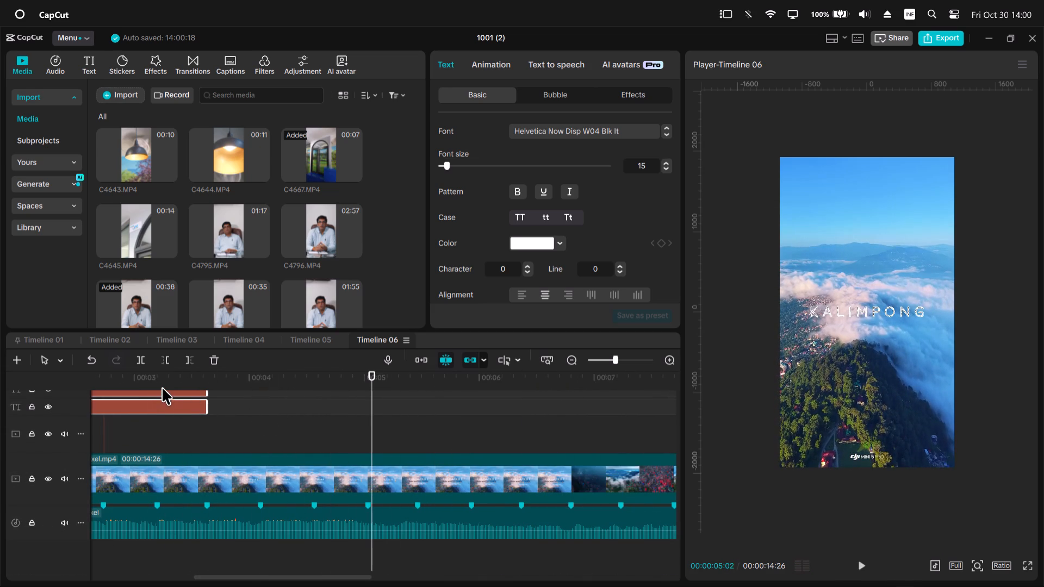
{"action": "left_click", "coordinate": [161, 386]}
{"action": "scroll", "coordinate": [175, 424], "scroll_direction": "up", "scroll_amount": 10}
{"action": "scroll", "coordinate": [192, 442], "scroll_direction": "down", "scroll_amount": 10}
{"action": "key", "text": "space"}
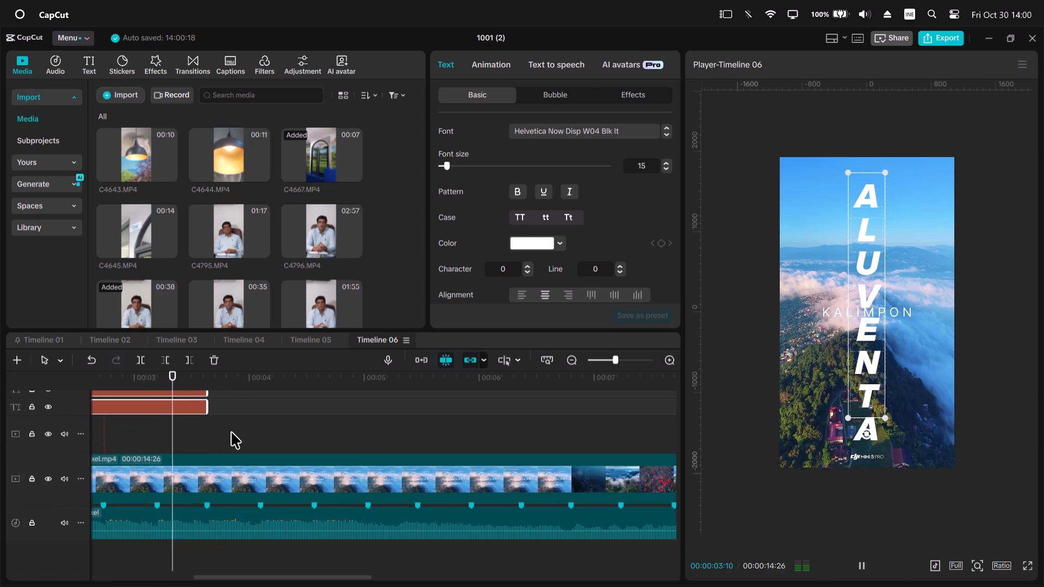
{"action": "key", "text": "space"}
Duplicate the final A text clip at the beat marker at 00:00:03:19.
{"action": "left_click_drag", "start_coordinate": [225, 386], "coordinate": [204, 382]}
{"action": "scroll", "coordinate": [207, 420], "scroll_direction": "up", "scroll_amount": 9}
{"action": "left_click", "coordinate": [197, 431]}
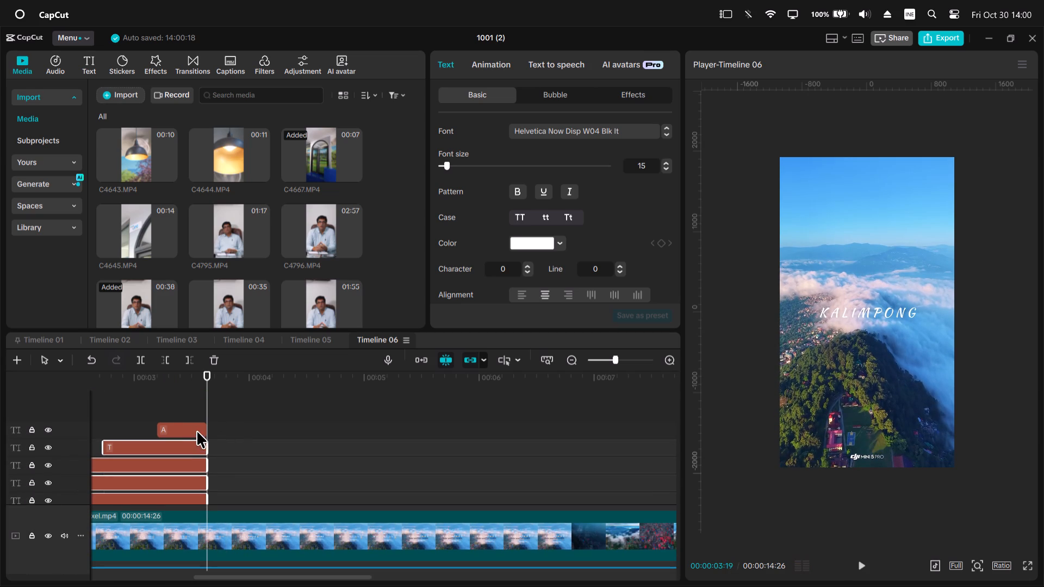
{"action": "left_click", "coordinate": [201, 432]}
{"action": "key", "text": "ctrl+c"}
{"action": "key", "text": "ctrl+v"}
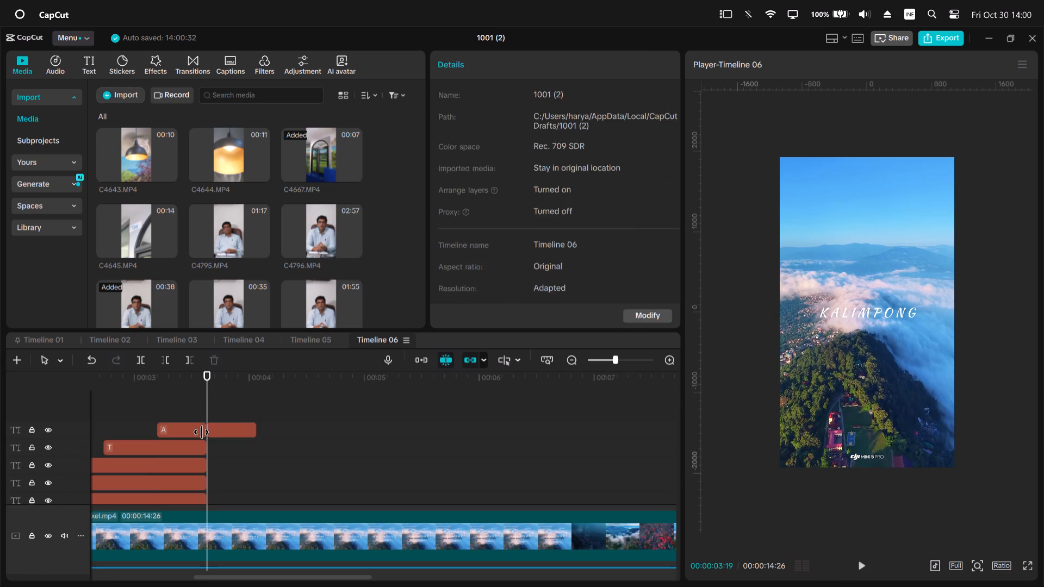
Change the duplicated clip's text to ALUVENTA in capitals, with one letter per line.
{"action": "left_click_drag", "start_coordinate": [487, 137], "coordinate": [413, 120]}
{"action": "left_click", "coordinate": [462, 126]}
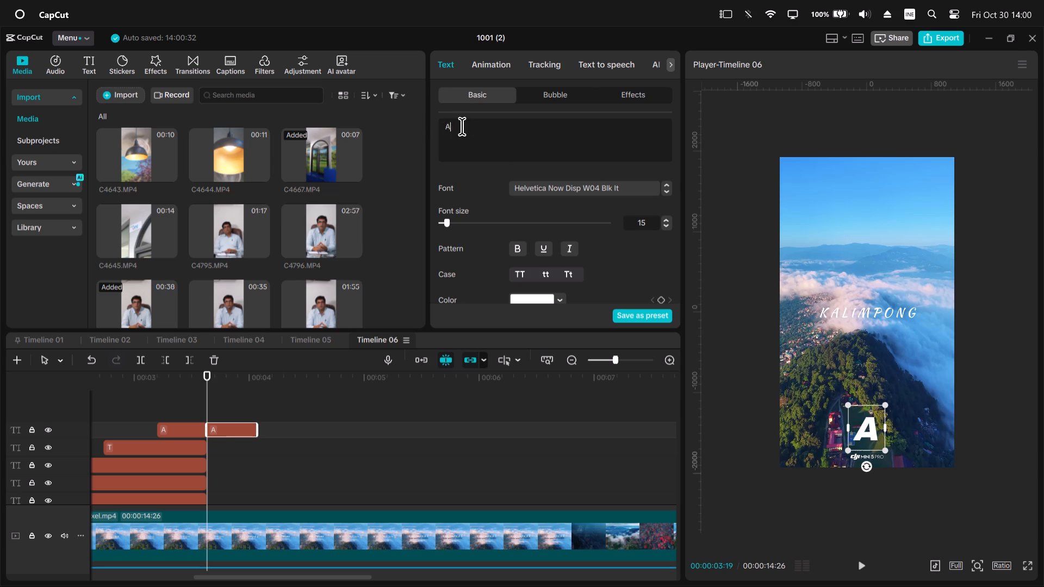
{"action": "key", "text": "shift+Return"}
{"action": "key", "text": "l"}
{"action": "key", "text": "shift+Return"}
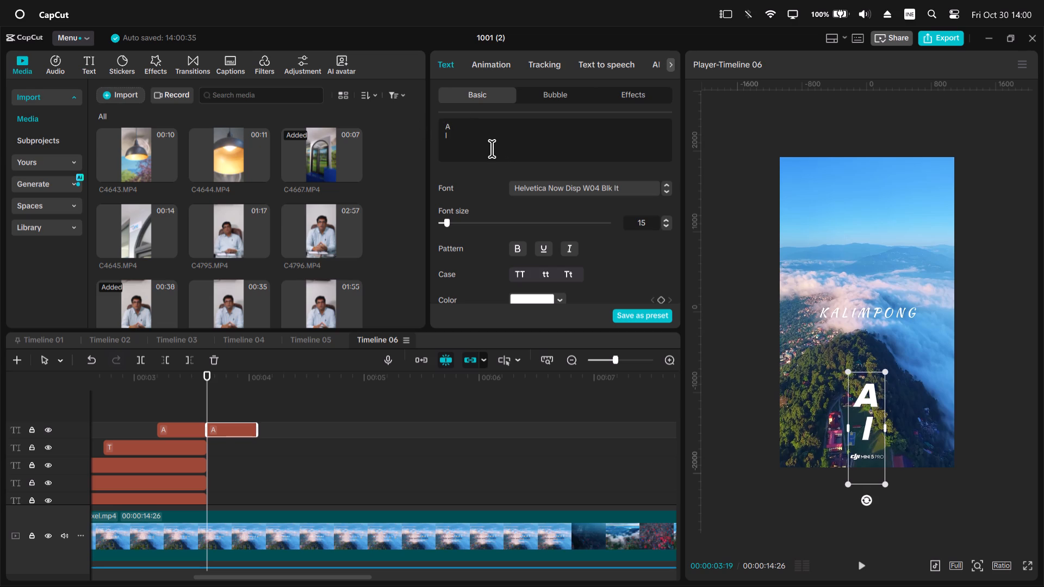
{"action": "key", "text": "BackSpace"}
{"action": "key", "text": "BackSpace"}
{"action": "key", "text": "shift+l"}
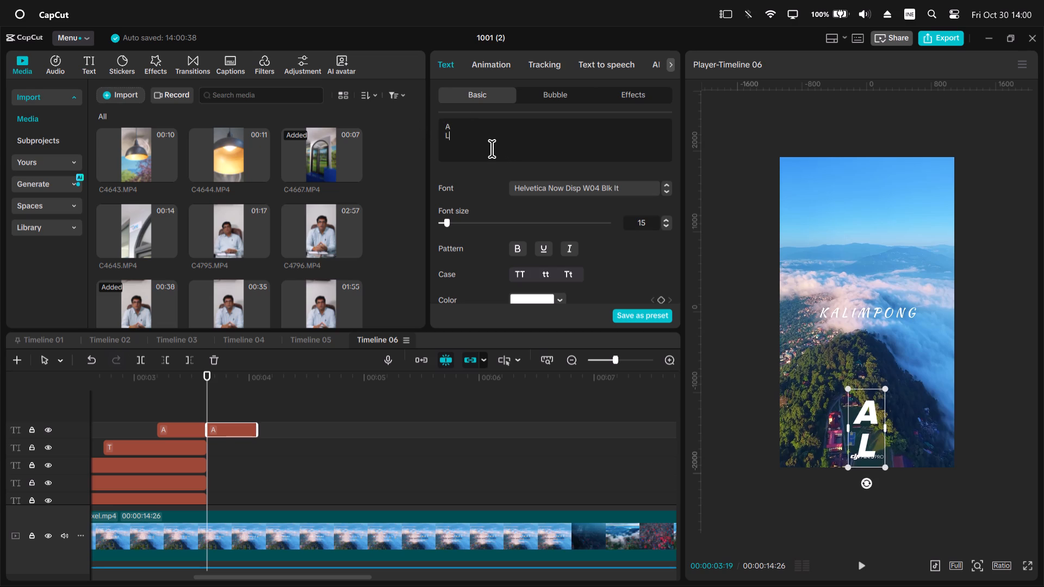
{"action": "key", "text": "shift+Return"}
{"action": "key", "text": "shift+u"}
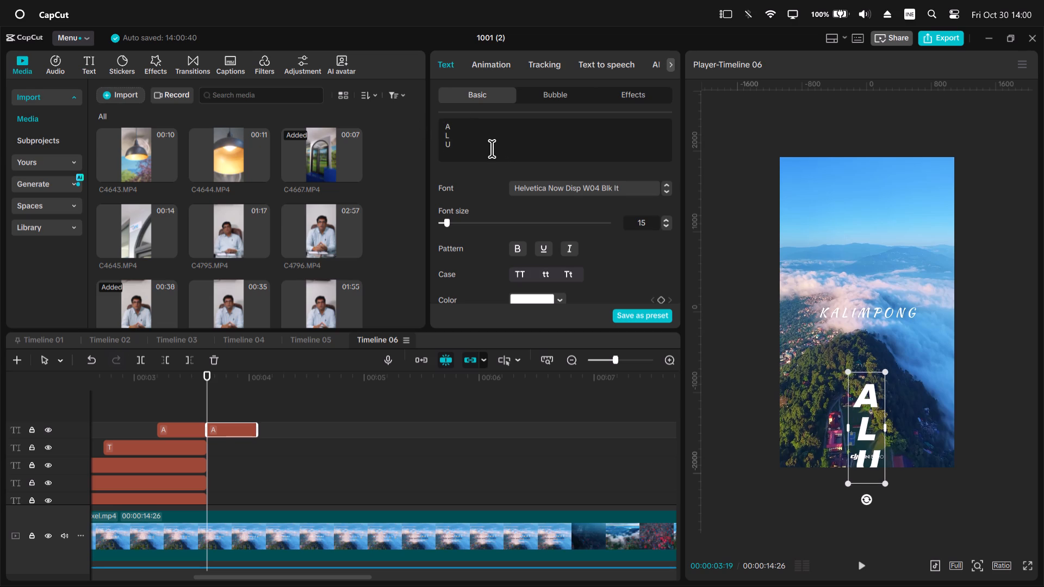
{"action": "key", "text": "shift+Return"}
{"action": "key", "text": "shift+v"}
{"action": "key", "text": "shift+Return"}
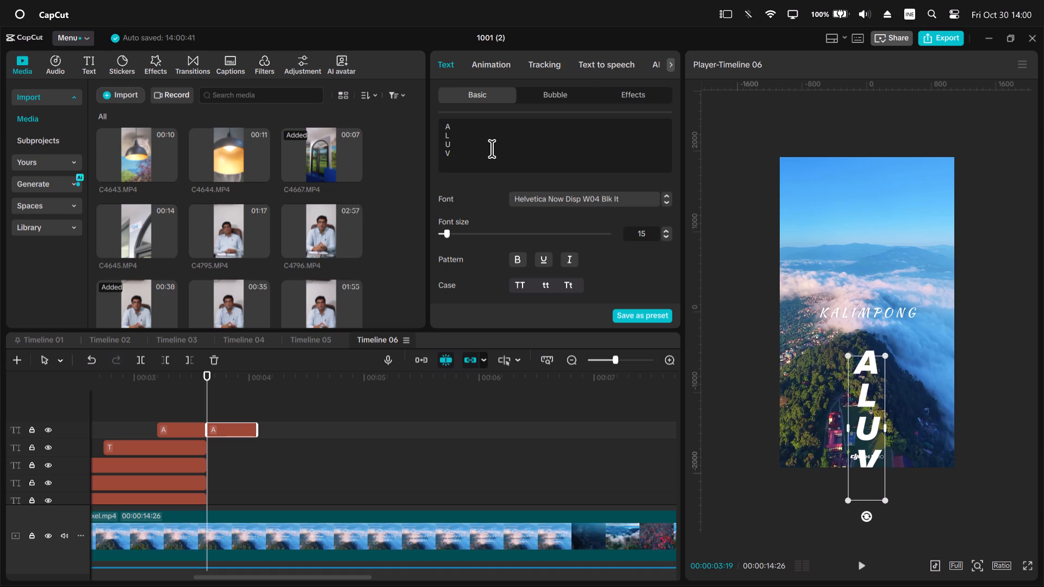
{"action": "key", "text": "shift+e"}
{"action": "key", "text": "shift+Return"}
{"action": "key", "text": "shift+n"}
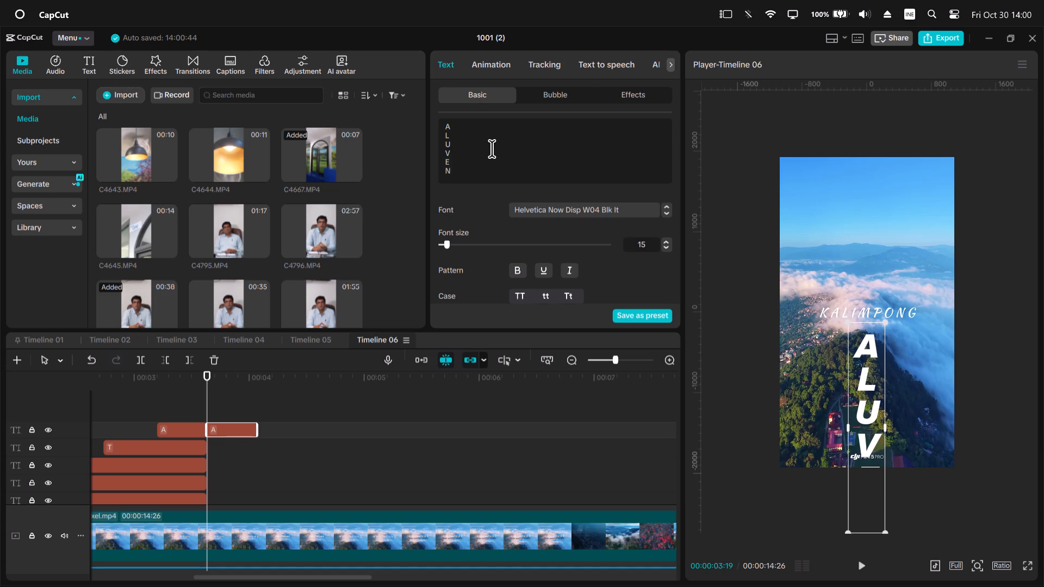
{"action": "key", "text": "shift+Return"}
{"action": "key", "text": "shift+t"}
{"action": "key", "text": "shift+Return"}
{"action": "key", "text": "shift+a"}
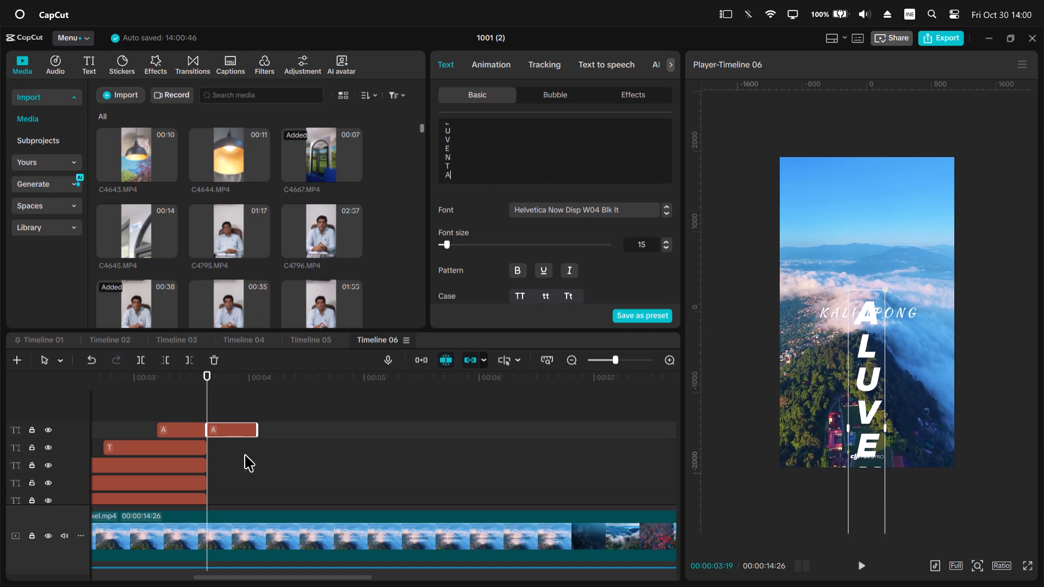
Overlap the stacked ALUVENTA clip with the letter clips to align its text over them, and return it to 00:00:03:19.
{"action": "left_click_drag", "start_coordinate": [230, 434], "coordinate": [209, 416]}
{"action": "left_click", "coordinate": [201, 381]}
{"action": "left_click", "coordinate": [194, 383]}
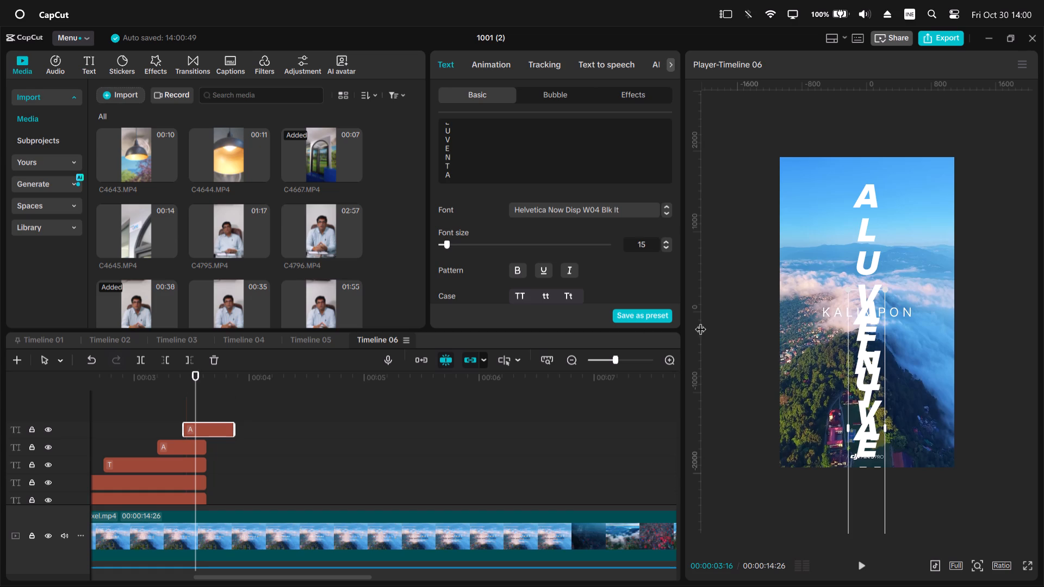
{"action": "left_click_drag", "start_coordinate": [863, 426], "coordinate": [861, 312]}
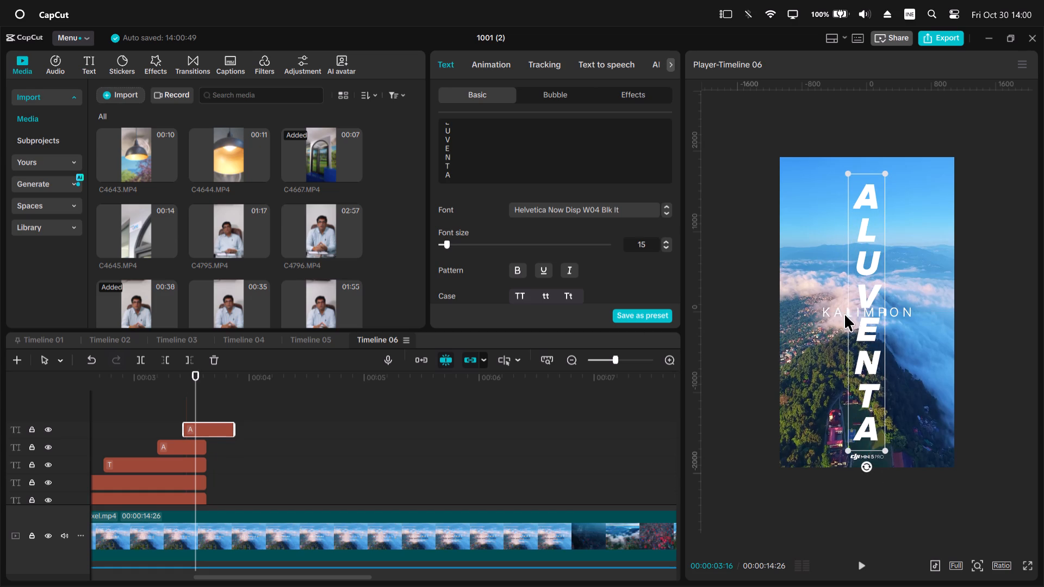
{"action": "left_click_drag", "start_coordinate": [211, 433], "coordinate": [233, 445]}
{"action": "scroll", "coordinate": [233, 446], "scroll_direction": "down", "scroll_amount": 4}
{"action": "scroll", "coordinate": [233, 446], "scroll_direction": "up", "scroll_amount": 2}
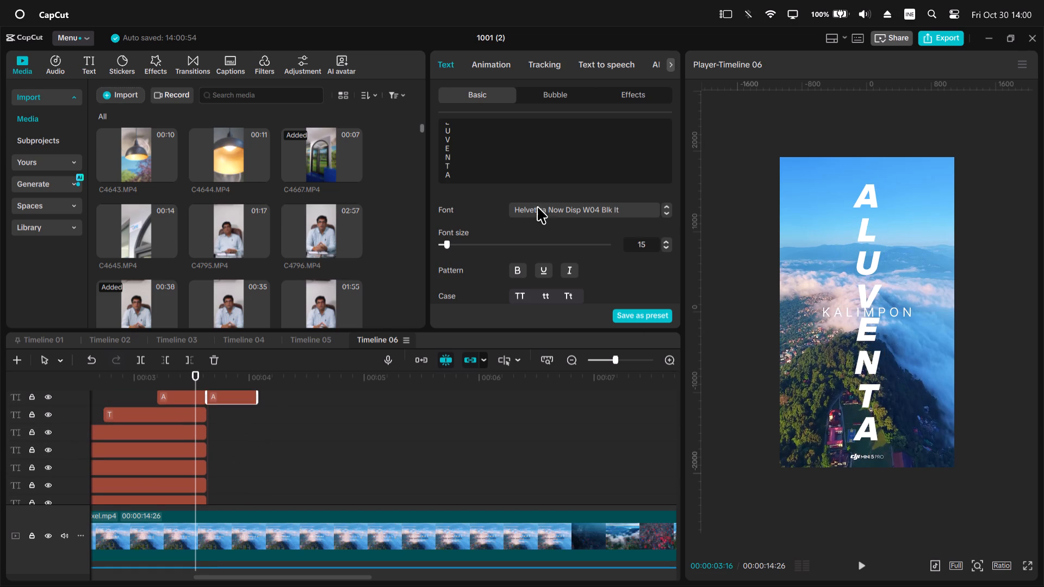
Set the stacked ALUVENTA clip's font to Hey Tiny Regular.
{"action": "left_click", "coordinate": [536, 213]}
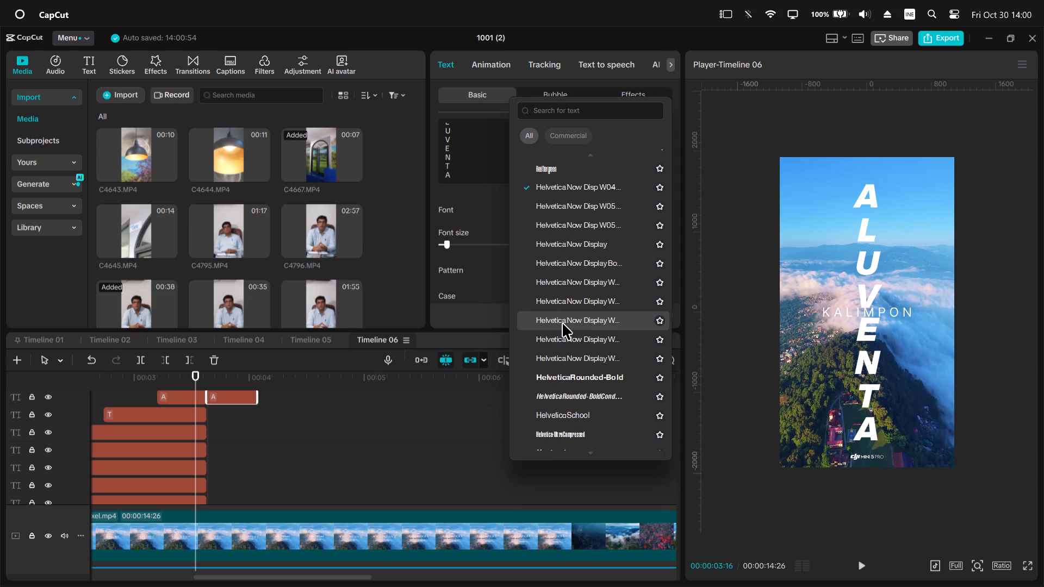
{"action": "scroll", "coordinate": [562, 323], "scroll_direction": "down", "scroll_amount": 1}
{"action": "left_click", "coordinate": [231, 380]}
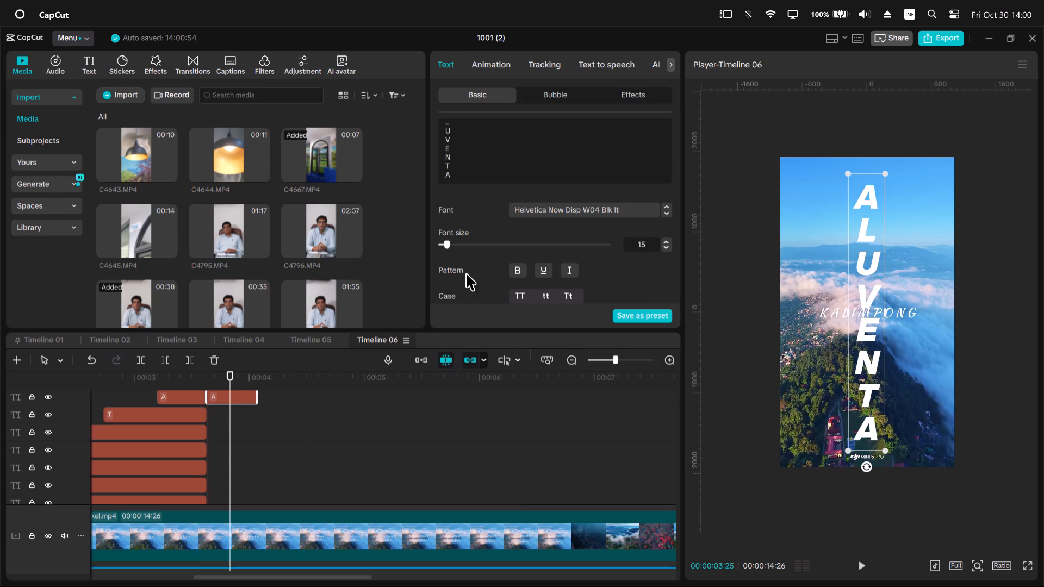
{"action": "left_click", "coordinate": [544, 207]}
{"action": "scroll", "coordinate": [549, 345], "scroll_direction": "down", "scroll_amount": 2}
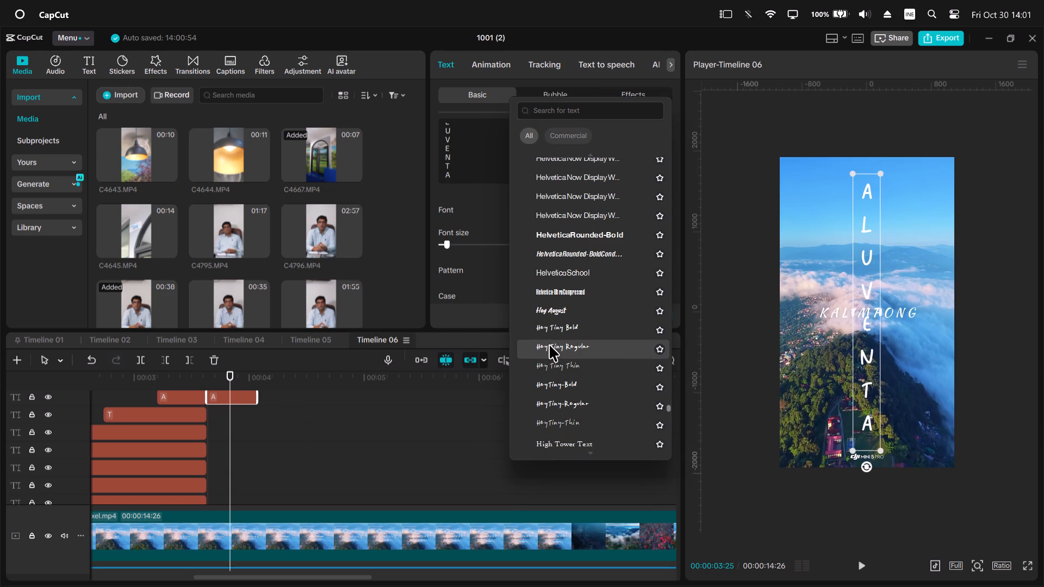
{"action": "left_click", "coordinate": [549, 345]}
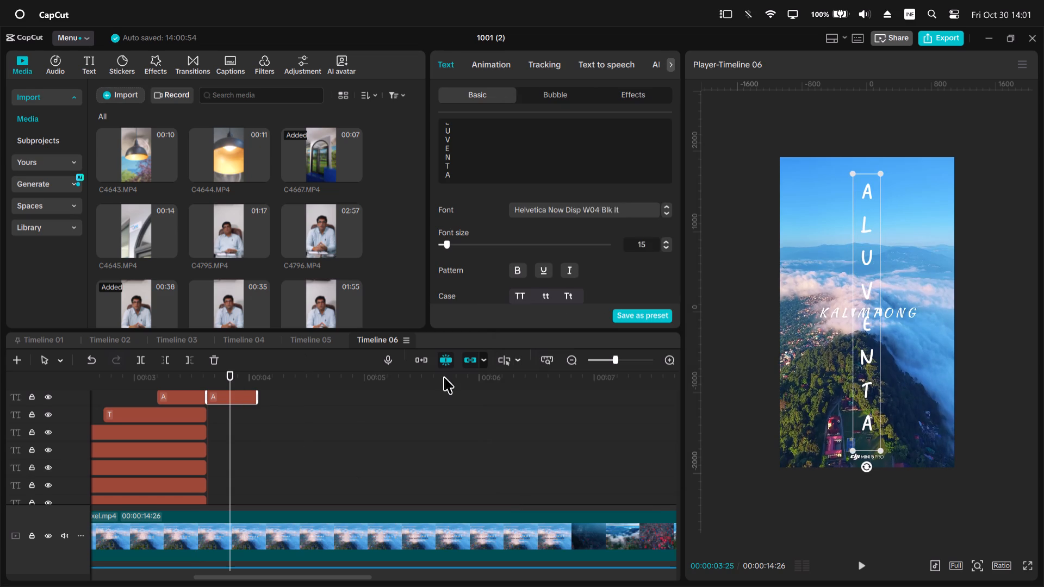
Extend the Hey Tiny ALUVENTA clip's end to the beat marker at 00:00:04:03 and duplicate the clip there.
{"action": "scroll", "coordinate": [311, 414], "scroll_direction": "down", "scroll_amount": 9}
{"action": "left_click_drag", "start_coordinate": [226, 372], "coordinate": [251, 382]}
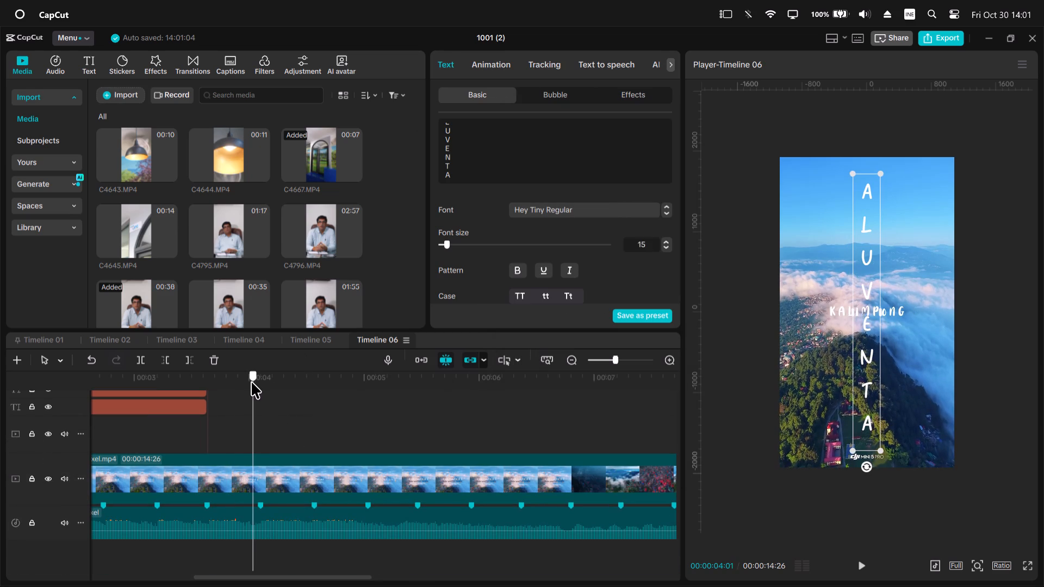
{"action": "left_click_drag", "start_coordinate": [251, 382], "coordinate": [261, 389]}
{"action": "scroll", "coordinate": [270, 429], "scroll_direction": "up", "scroll_amount": 9}
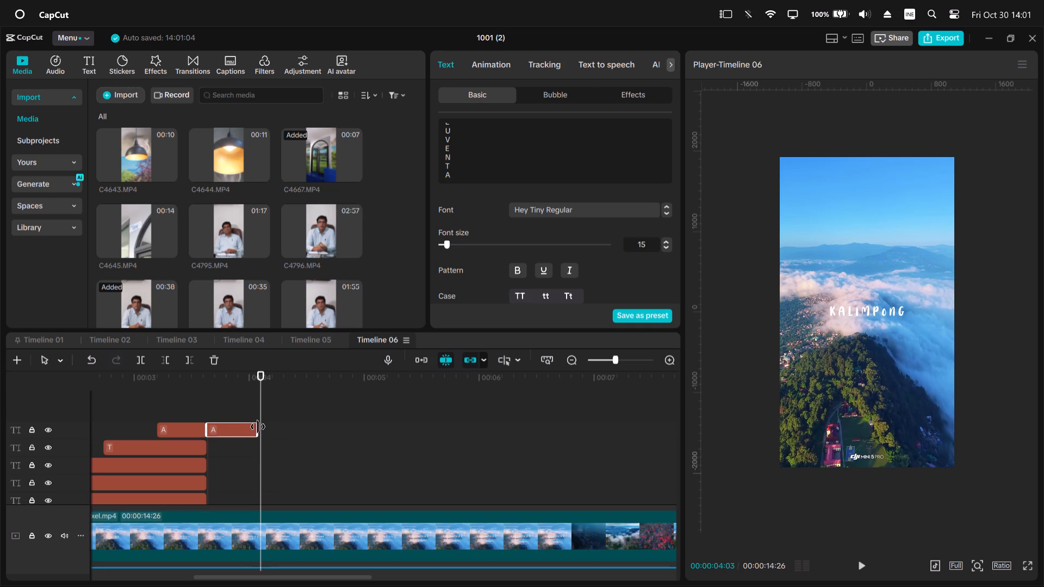
{"action": "left_click", "coordinate": [258, 427]}
{"action": "left_click", "coordinate": [258, 428]}
{"action": "key", "text": "ctrl+c"}
{"action": "key", "text": "ctrl+v"}
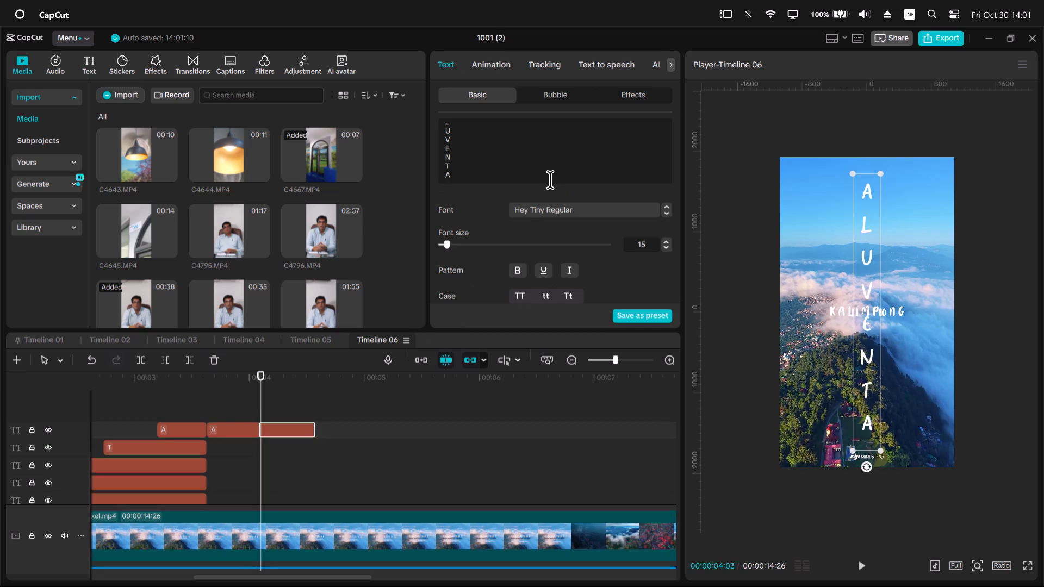
Set the font of the ALUVENTA copy at 00:00:04:03 to ITCGaramondStd-BkIta.
{"action": "left_click", "coordinate": [523, 211]}
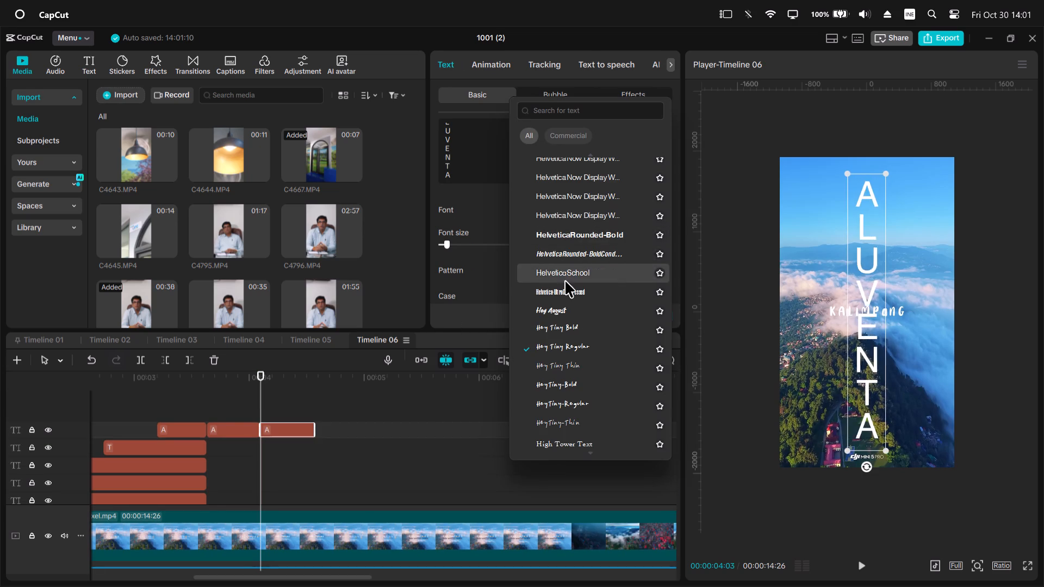
{"action": "scroll", "coordinate": [567, 295], "scroll_direction": "down", "scroll_amount": 5}
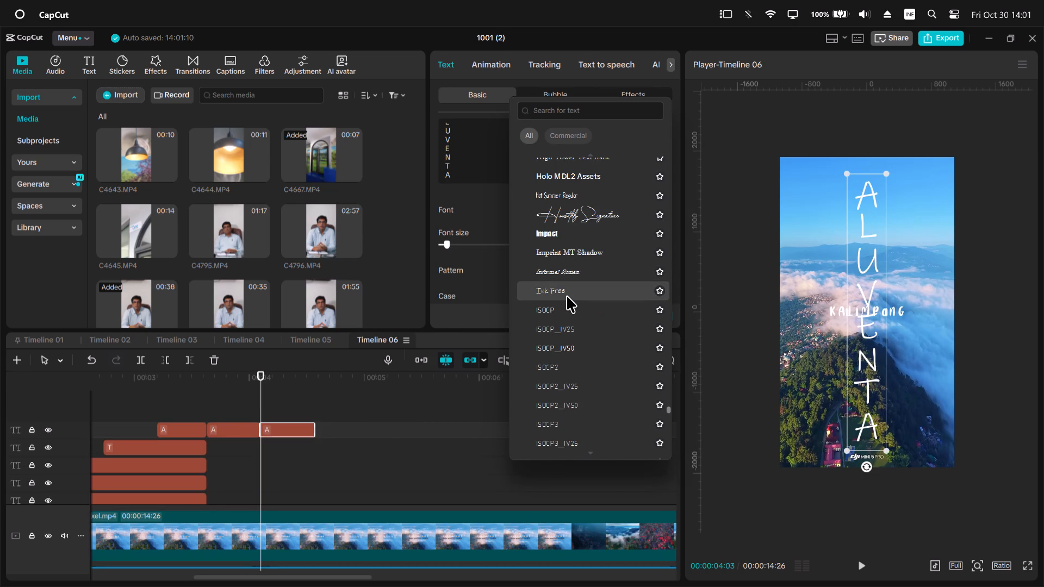
{"action": "scroll", "coordinate": [563, 366], "scroll_direction": "down", "scroll_amount": 5}
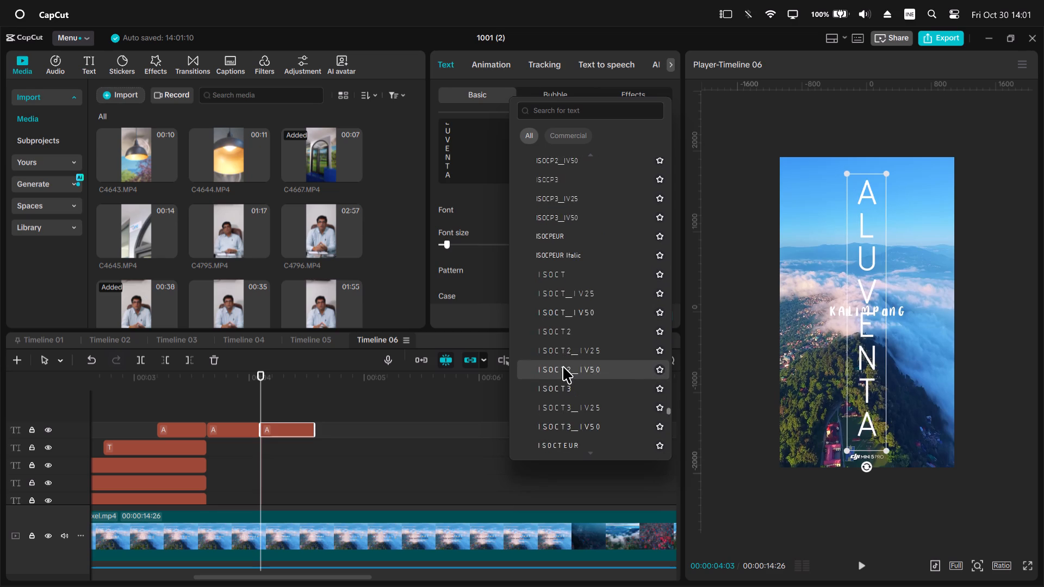
{"action": "scroll", "coordinate": [563, 366], "scroll_direction": "down", "scroll_amount": 4}
{"action": "scroll", "coordinate": [563, 365], "scroll_direction": "up", "scroll_amount": 1}
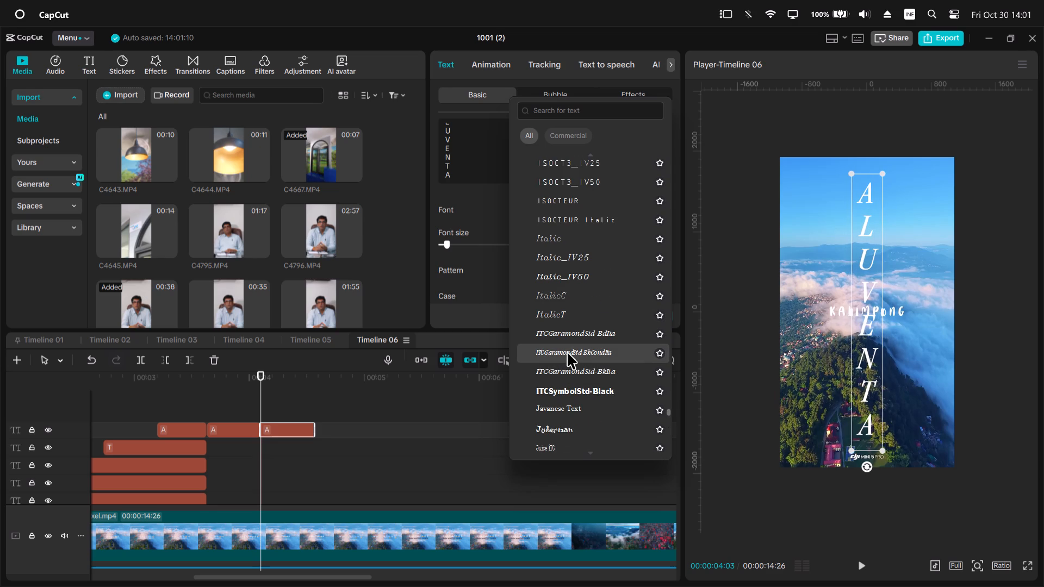
{"action": "left_click", "coordinate": [565, 368]}
Duplicate the ITCGaramondStd-BkIta ALUVENTA clip at the next beat marker, 00:00:04:17.
{"action": "scroll", "coordinate": [276, 438], "scroll_direction": "down", "scroll_amount": 5}
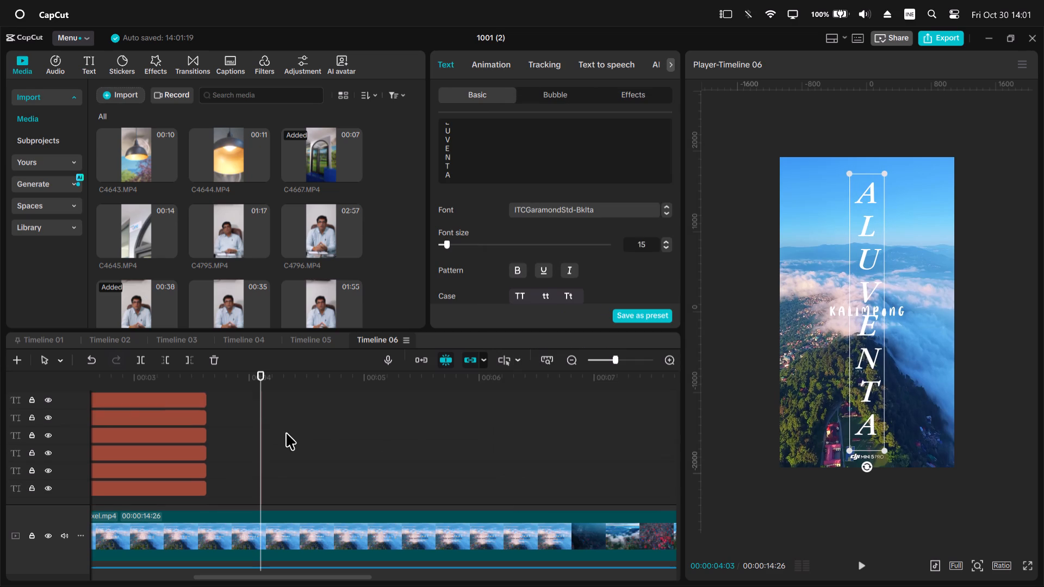
{"action": "scroll", "coordinate": [286, 433], "scroll_direction": "down", "scroll_amount": 8}
{"action": "key", "text": "space"}
{"action": "key", "text": "space"}
{"action": "left_click_drag", "start_coordinate": [336, 382], "coordinate": [329, 384]}
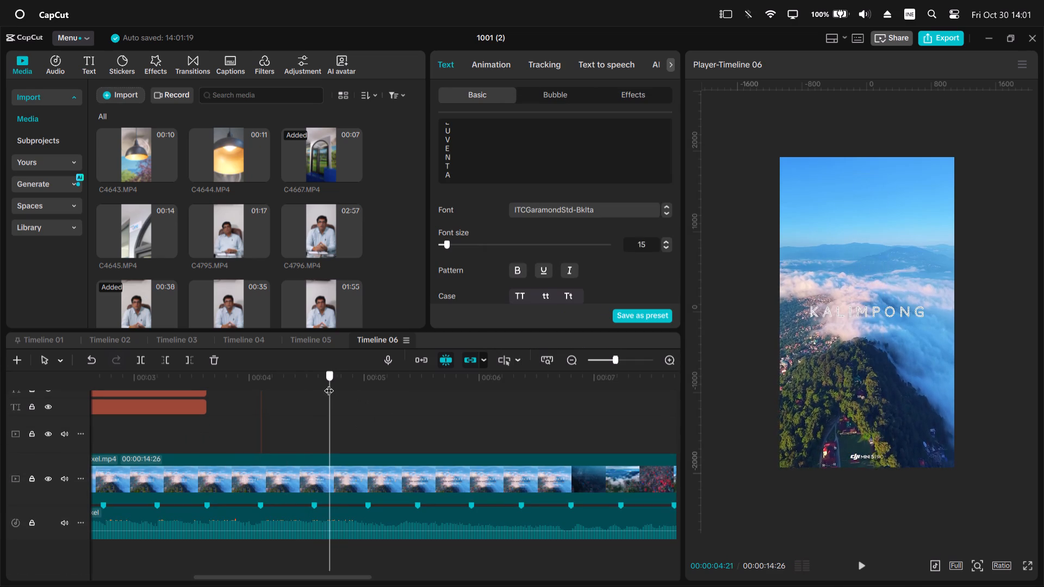
{"action": "left_click_drag", "start_coordinate": [329, 384], "coordinate": [313, 388]}
{"action": "scroll", "coordinate": [321, 411], "scroll_direction": "up", "scroll_amount": 10}
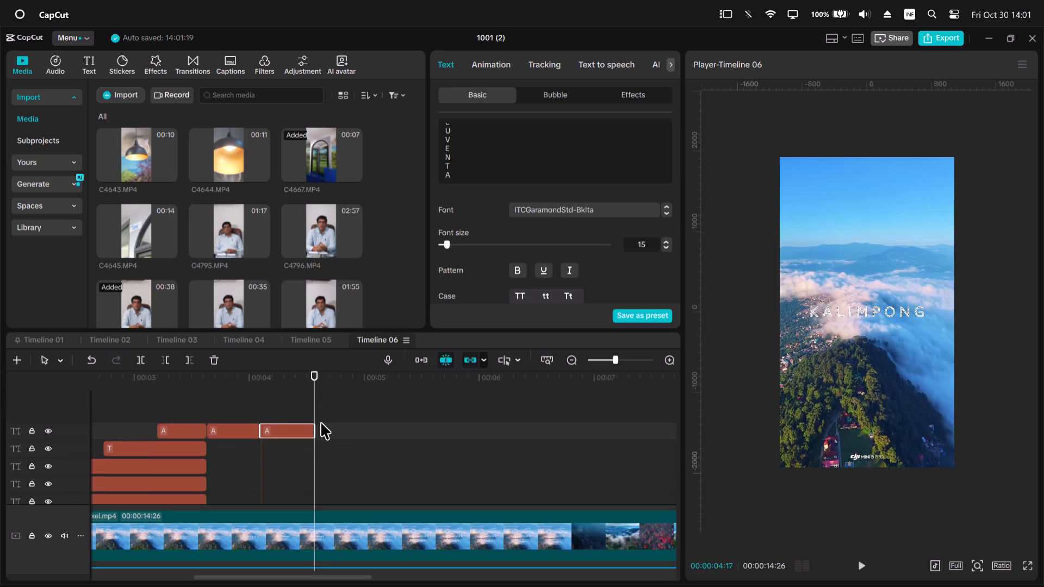
{"action": "key", "text": "space"}
{"action": "scroll", "coordinate": [353, 454], "scroll_direction": "down", "scroll_amount": 5}
{"action": "scroll", "coordinate": [399, 454], "scroll_direction": "down", "scroll_amount": 5}
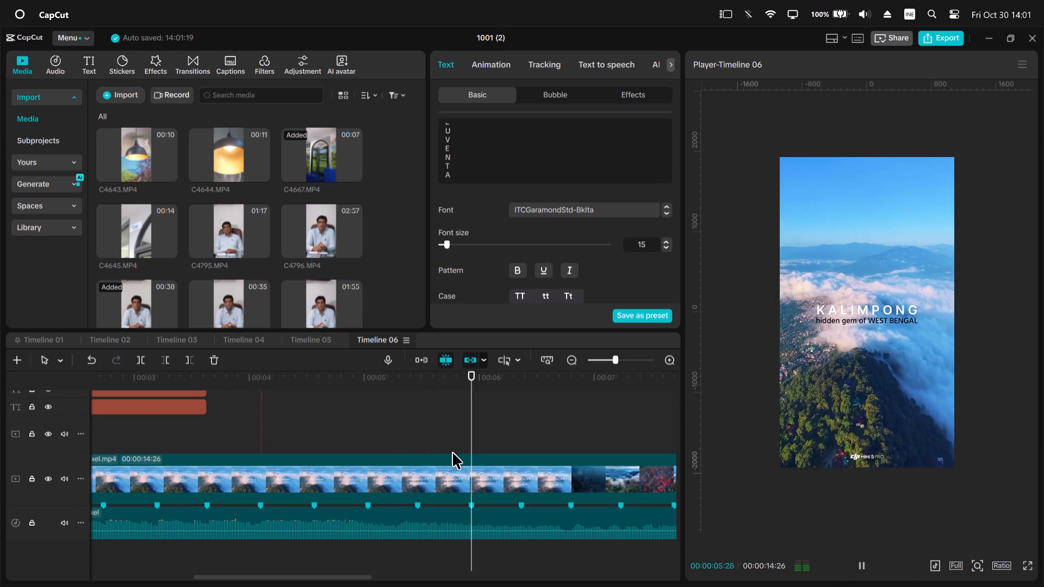
{"action": "key", "text": "space"}
{"action": "left_click_drag", "start_coordinate": [324, 383], "coordinate": [311, 383]}
{"action": "scroll", "coordinate": [320, 420], "scroll_direction": "up", "scroll_amount": 6}
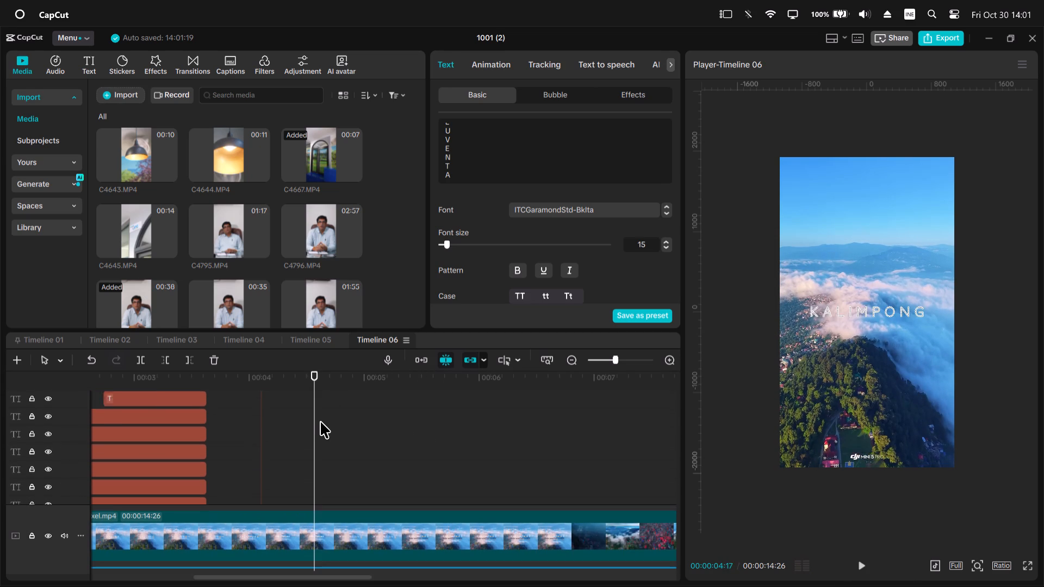
{"action": "scroll", "coordinate": [320, 421], "scroll_direction": "up", "scroll_amount": 9}
{"action": "left_click", "coordinate": [315, 433]}
{"action": "key", "text": "ctrl+c"}
{"action": "key", "text": "ctrl+v"}
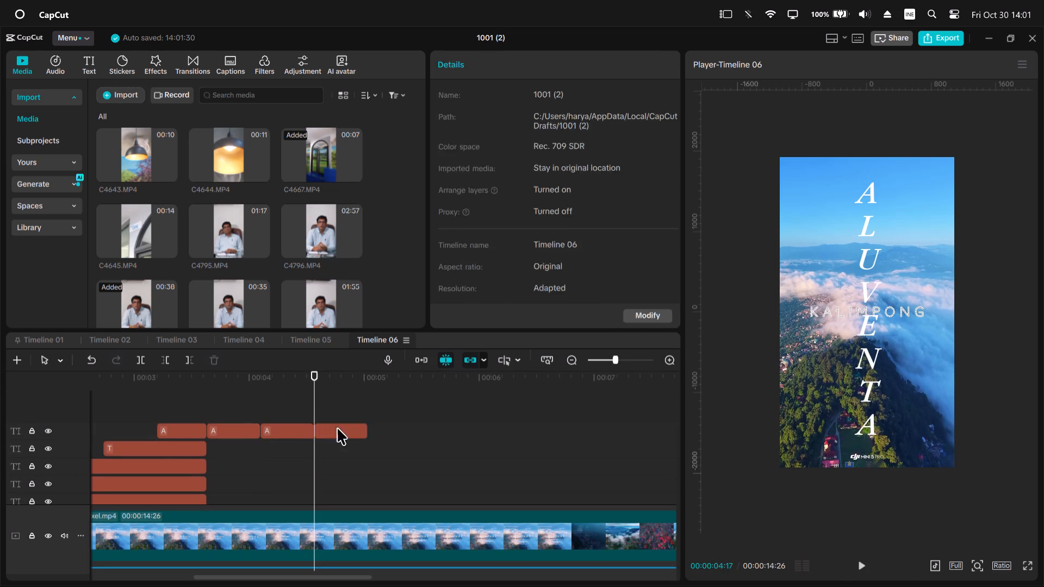
Set the font of the ALUVENTA copy at 00:00:04:17 to Elephant Italic.
{"action": "left_click", "coordinate": [540, 215]}
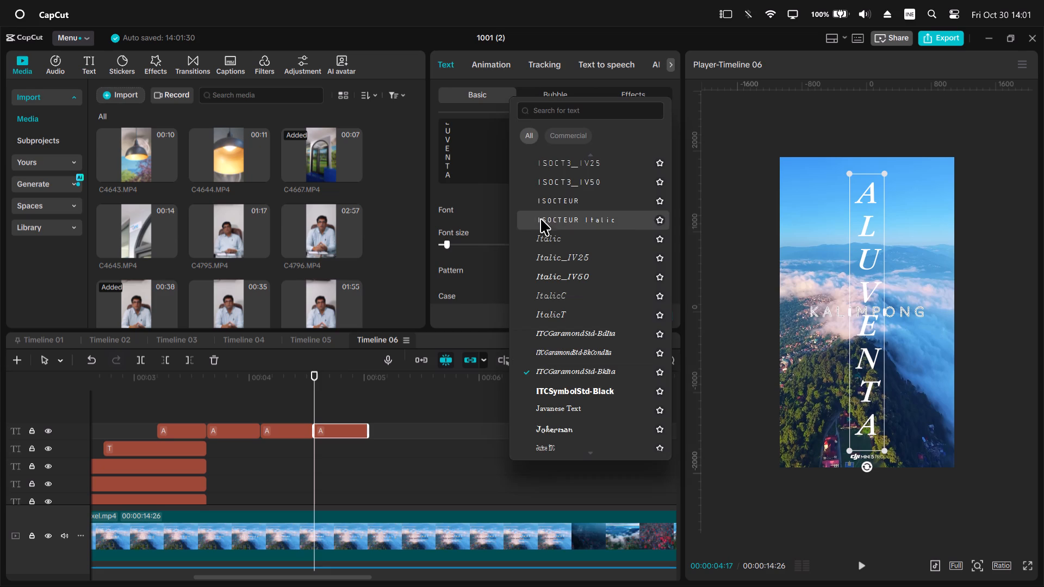
{"action": "scroll", "coordinate": [555, 207], "scroll_direction": "up", "scroll_amount": 20}
{"action": "scroll", "coordinate": [555, 207], "scroll_direction": "up", "scroll_amount": 2}
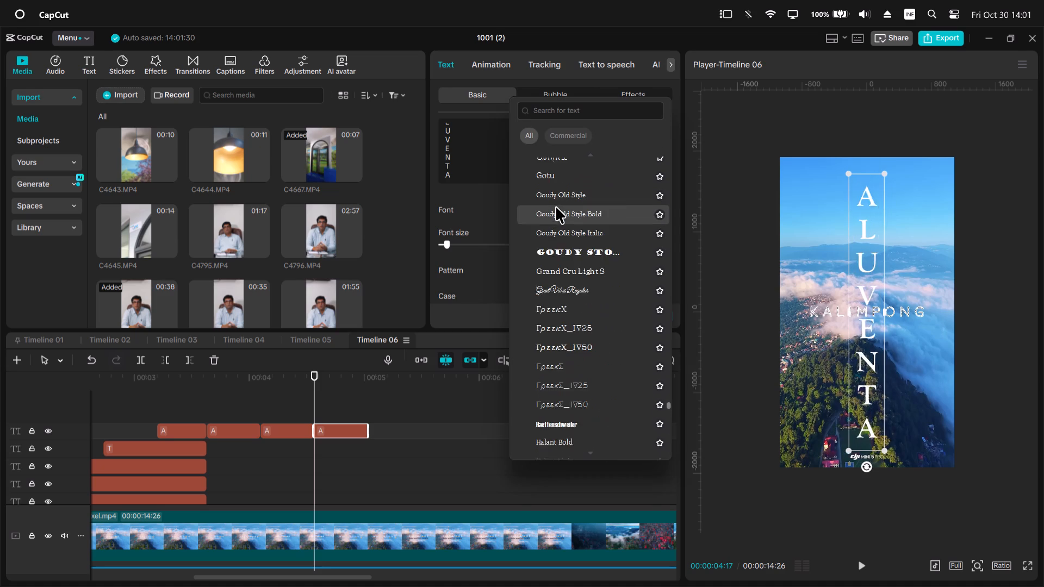
{"action": "scroll", "coordinate": [556, 207], "scroll_direction": "up", "scroll_amount": 12}
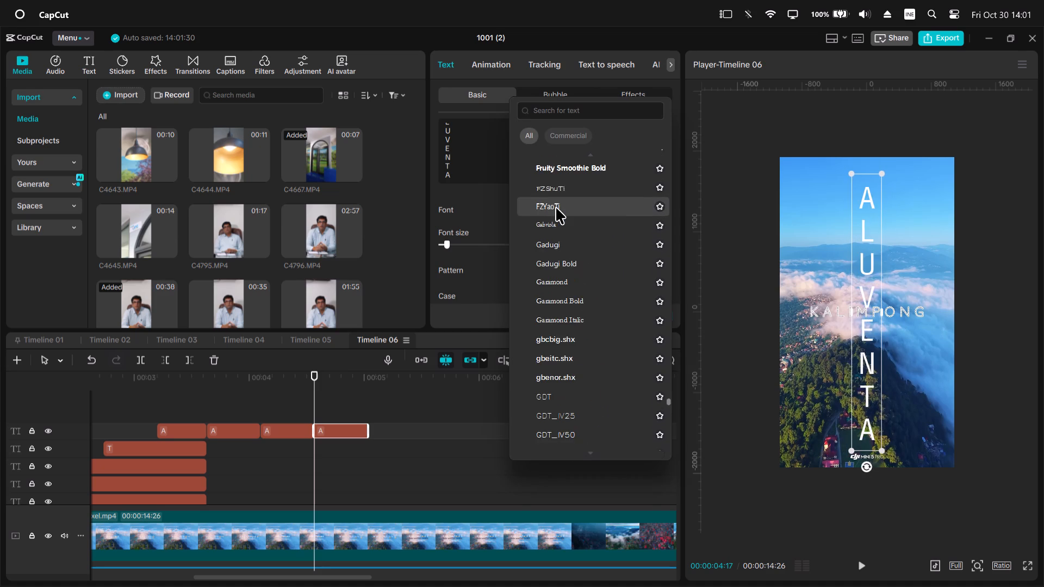
{"action": "scroll", "coordinate": [556, 207], "scroll_direction": "up", "scroll_amount": 9}
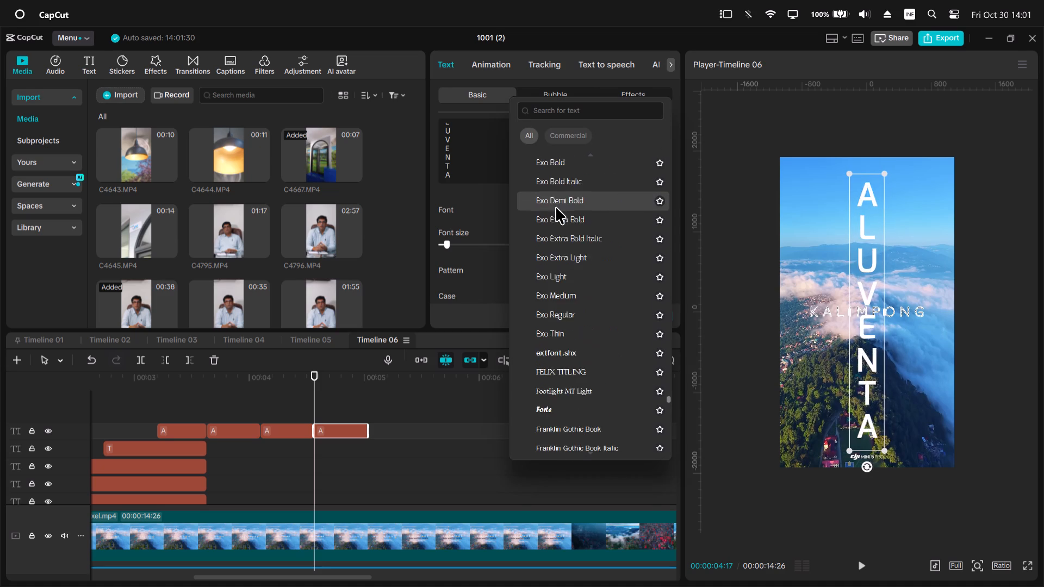
{"action": "scroll", "coordinate": [556, 207], "scroll_direction": "up", "scroll_amount": 3}
{"action": "left_click", "coordinate": [556, 207]}
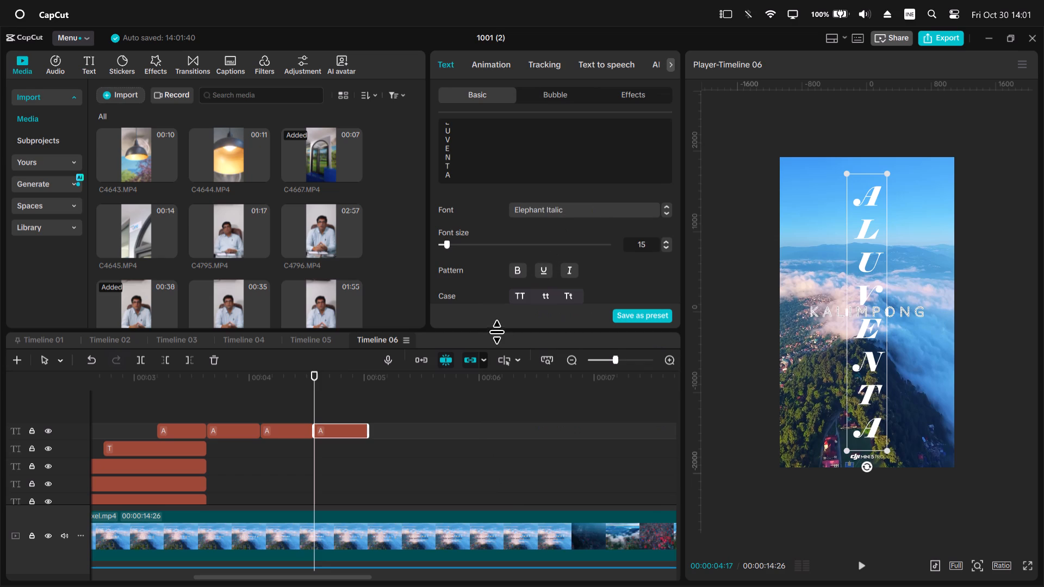
Play on from the last ALUVENTA copy and place the playhead at the beat marker at 00:00:05:01.
{"action": "scroll", "coordinate": [253, 455], "scroll_direction": "down", "scroll_amount": 7}
{"action": "scroll", "coordinate": [349, 435], "scroll_direction": "down", "scroll_amount": 5}
{"action": "key", "text": "space"}
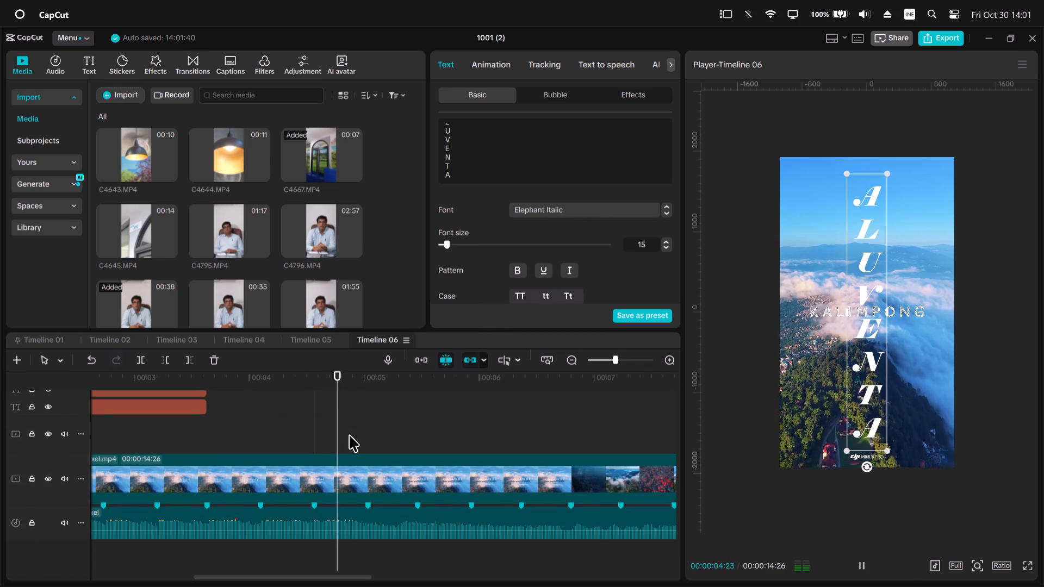
{"action": "key", "text": "space"}
{"action": "left_click_drag", "start_coordinate": [379, 396], "coordinate": [369, 395]}
{"action": "key", "text": "space"}
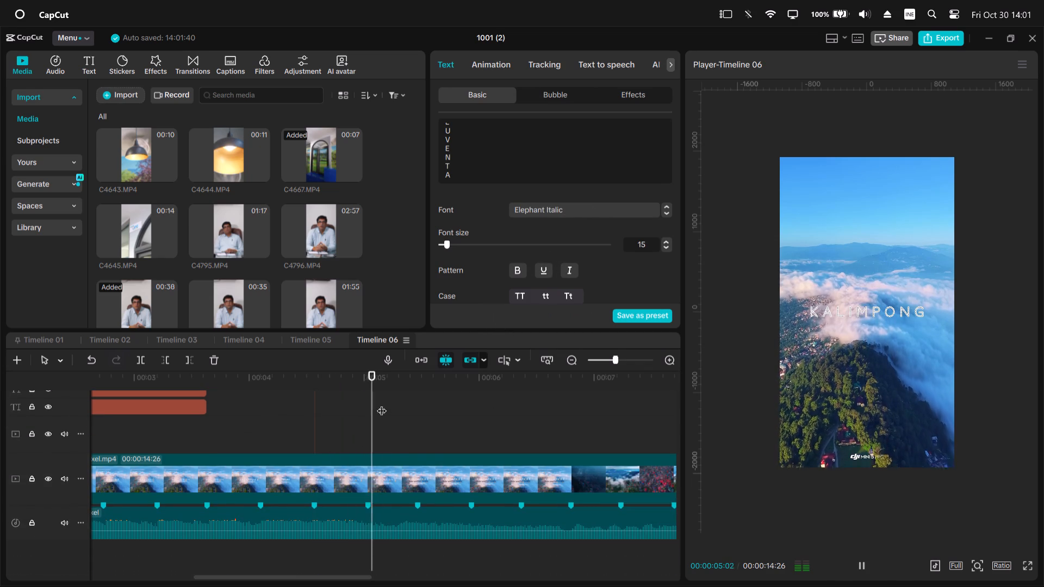
{"action": "key", "text": "space"}
{"action": "left_click_drag", "start_coordinate": [376, 383], "coordinate": [370, 383]}
{"action": "scroll", "coordinate": [372, 402], "scroll_direction": "up", "scroll_amount": 3}
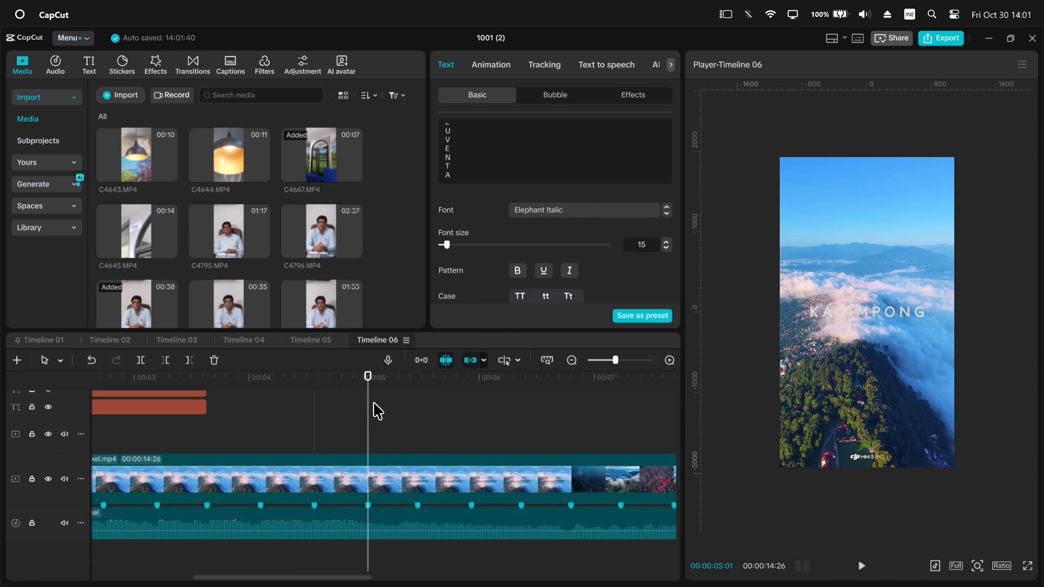
{"action": "scroll", "coordinate": [374, 402], "scroll_direction": "up", "scroll_amount": 13}
Play Timeline 06 from the beginning to review the letter build-up and the ALUVENTA font changes.
{"action": "scroll", "coordinate": [377, 402], "scroll_direction": "down", "scroll_amount": 20}
{"action": "scroll", "coordinate": [377, 402], "scroll_direction": "down", "scroll_amount": 13}
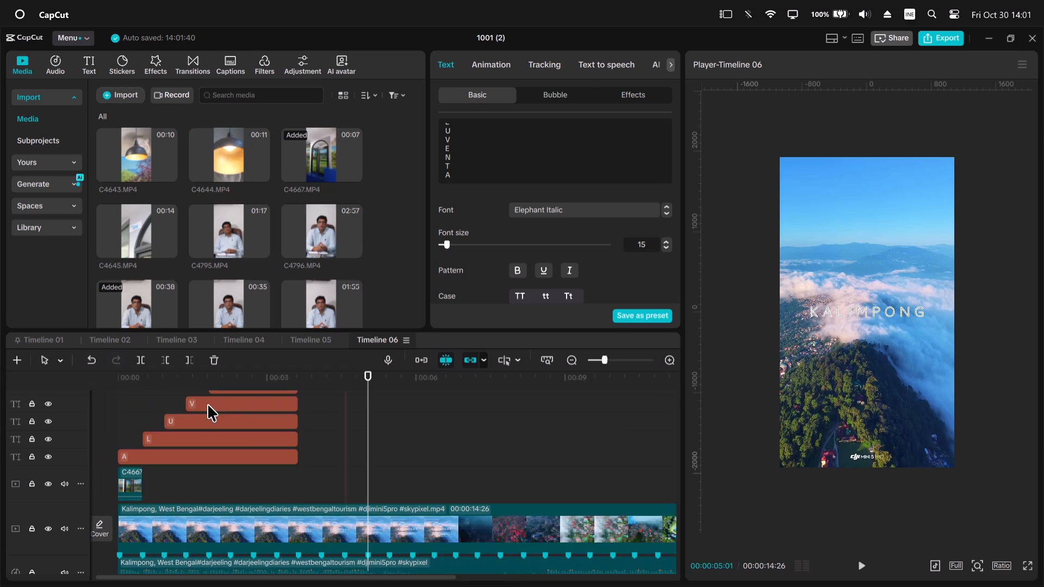
{"action": "scroll", "coordinate": [208, 404], "scroll_direction": "down", "scroll_amount": 1}
{"action": "left_click_drag", "start_coordinate": [195, 386], "coordinate": [0, 350]}
{"action": "key", "text": "space"}
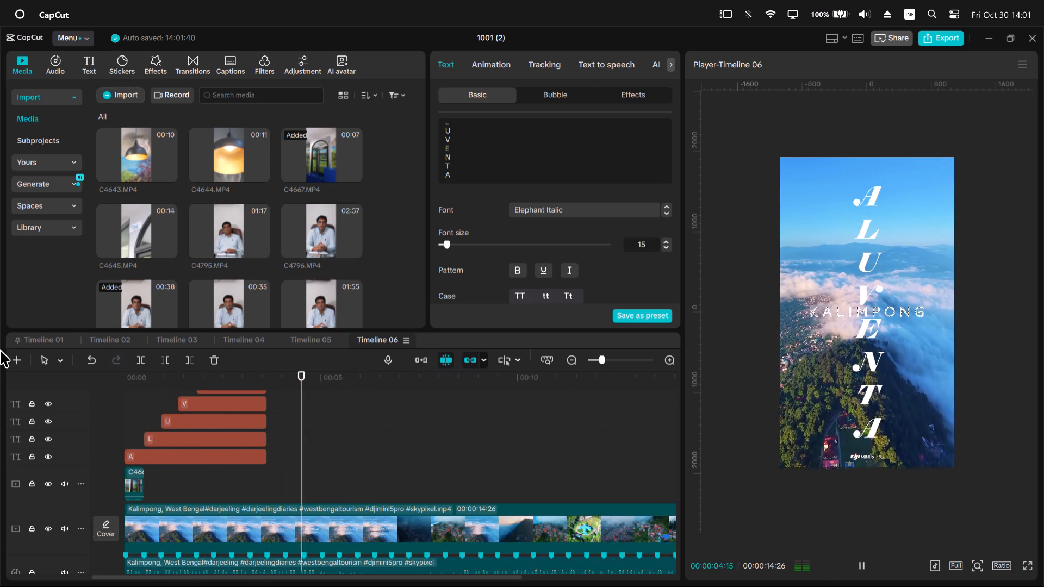
{"action": "key", "text": "space"}
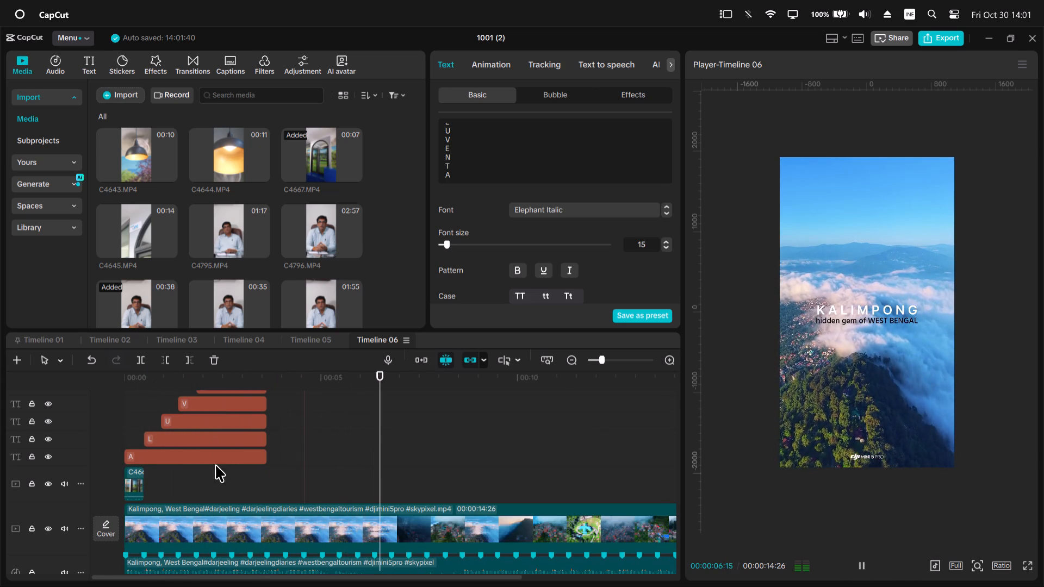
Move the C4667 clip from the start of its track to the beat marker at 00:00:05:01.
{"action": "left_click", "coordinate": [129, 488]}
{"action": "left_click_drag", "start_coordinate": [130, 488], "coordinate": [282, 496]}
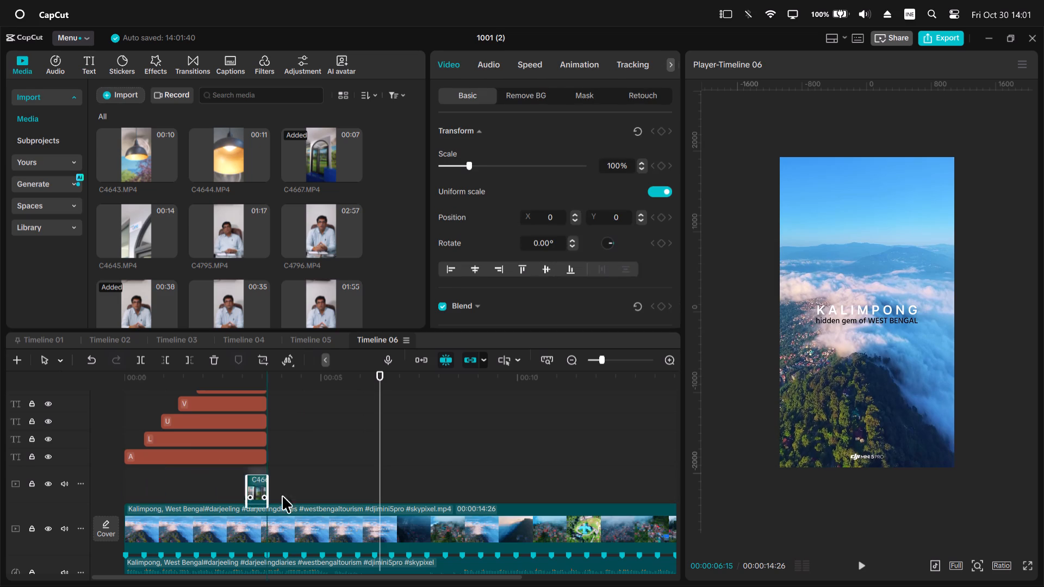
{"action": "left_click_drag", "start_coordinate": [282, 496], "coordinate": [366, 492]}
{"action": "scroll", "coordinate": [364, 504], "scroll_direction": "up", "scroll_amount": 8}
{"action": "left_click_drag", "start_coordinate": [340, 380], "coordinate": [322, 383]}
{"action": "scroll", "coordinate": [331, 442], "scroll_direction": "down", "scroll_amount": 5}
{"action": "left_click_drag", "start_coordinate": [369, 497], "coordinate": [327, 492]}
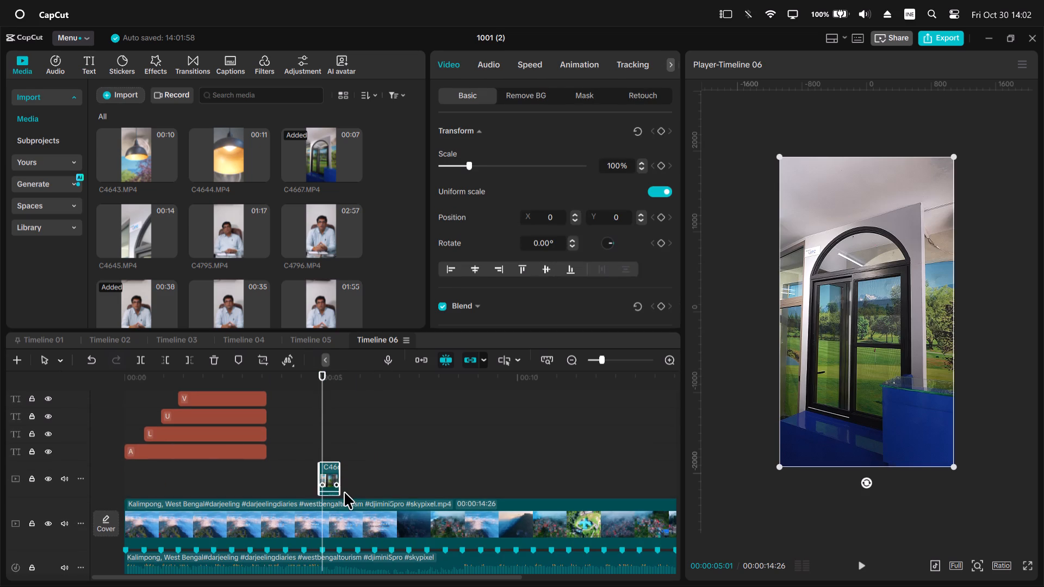
Move the C4667 clip well past the 10-second mark and play the footage that follows the title.
{"action": "left_click_drag", "start_coordinate": [325, 479], "coordinate": [468, 460]}
{"action": "key", "text": "space"}
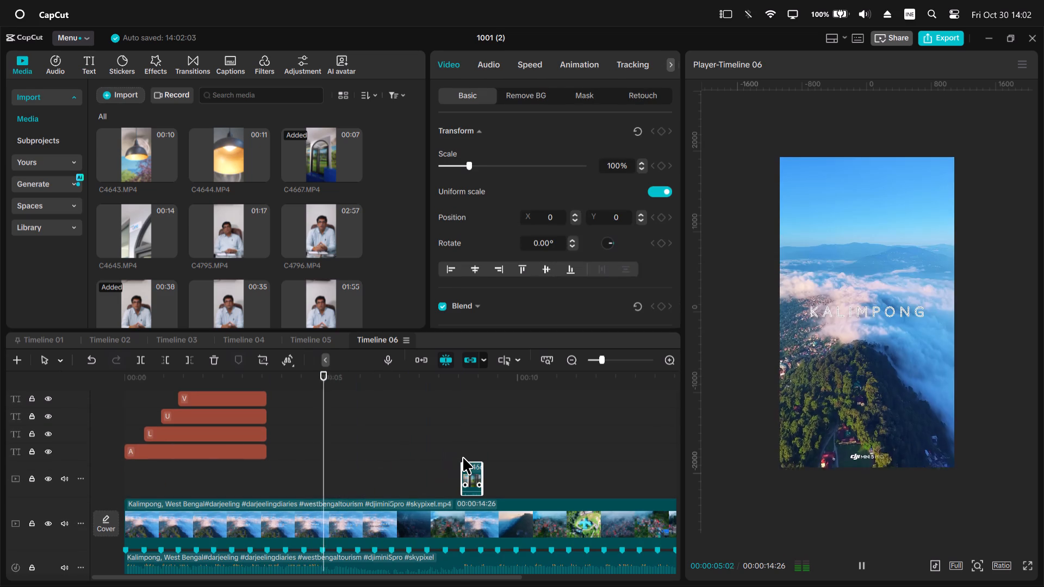
{"action": "key", "text": "space"}
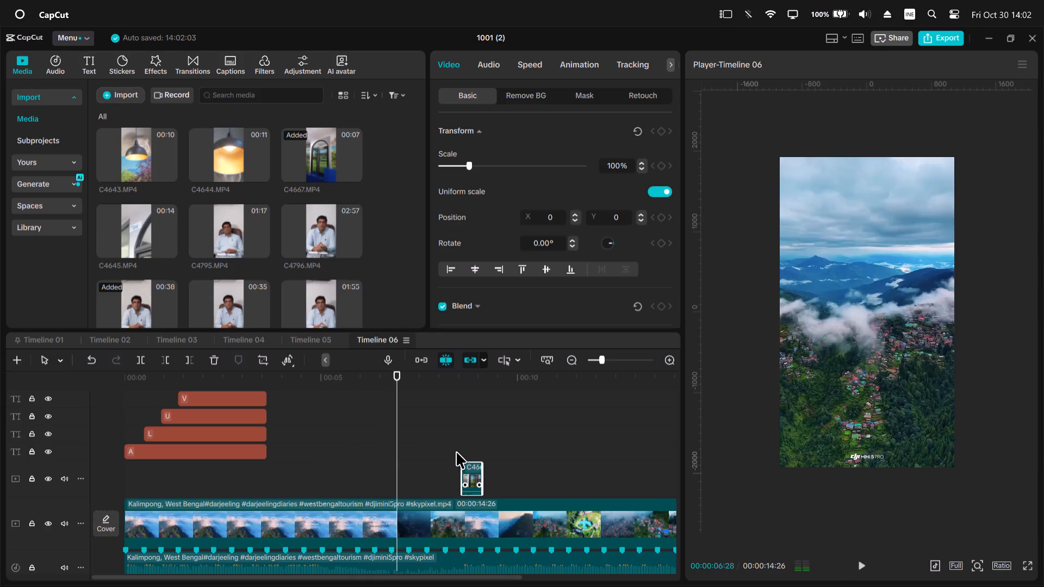
{"action": "left_click", "coordinate": [335, 376]}
{"action": "key", "text": "space"}
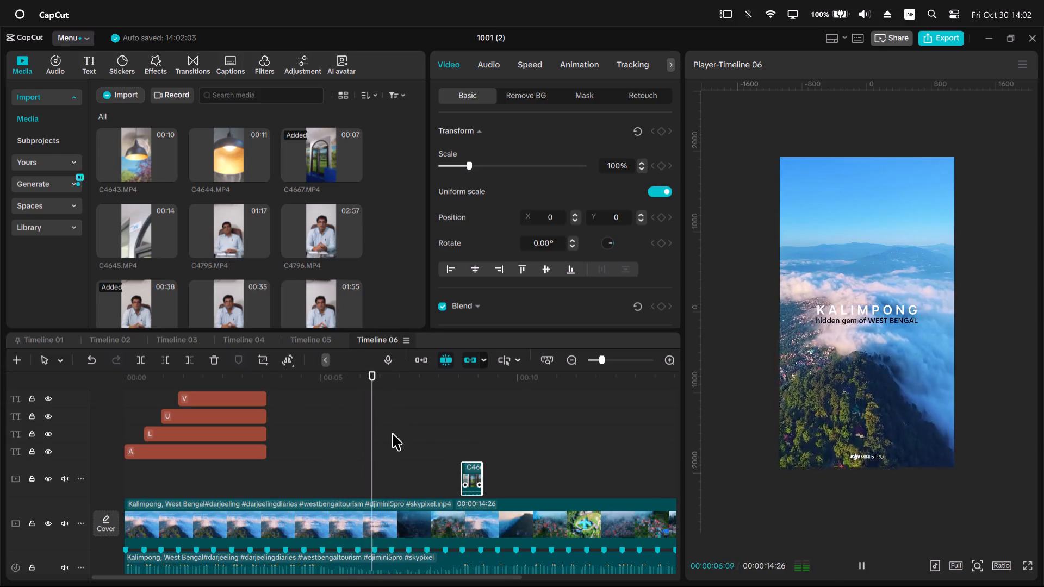
{"action": "key", "text": "space"}
{"action": "key", "text": "space"}
{"action": "key", "text": "space"}
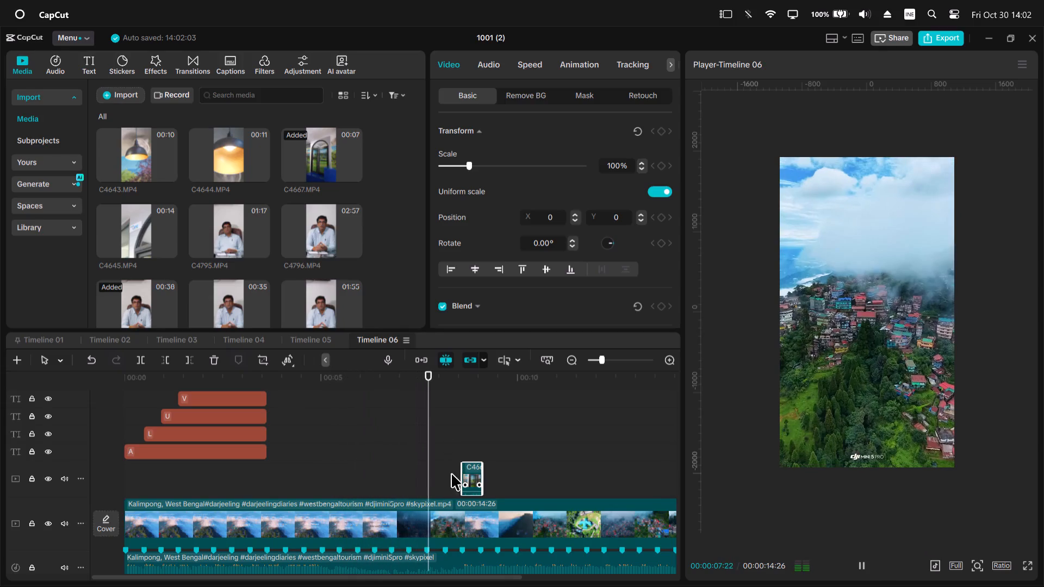
{"action": "left_click_drag", "start_coordinate": [472, 476], "coordinate": [631, 478]}
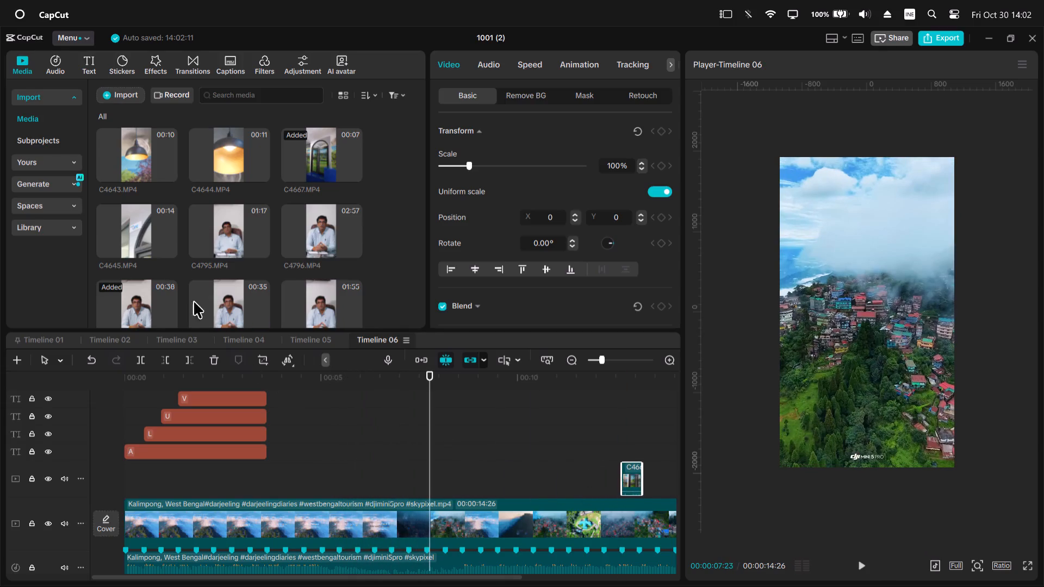
In Timeline 03, copy the cluster of very short clips on the upper main footage track between 00:10 and 00:20.
{"action": "left_click", "coordinate": [185, 335]}
{"action": "scroll", "coordinate": [319, 435], "scroll_direction": "up", "scroll_amount": 8}
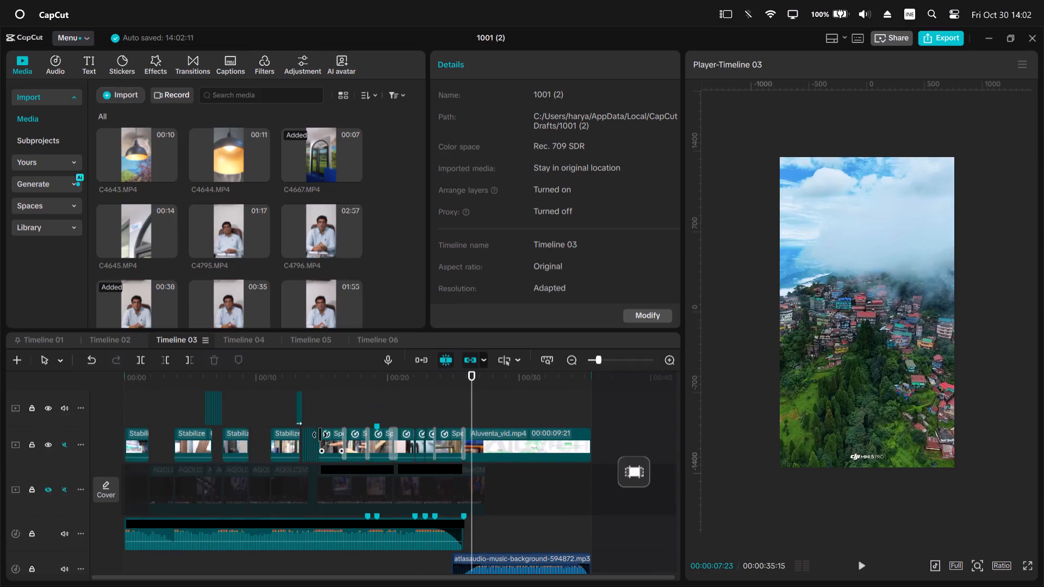
{"action": "left_click_drag", "start_coordinate": [318, 468], "coordinate": [306, 482]}
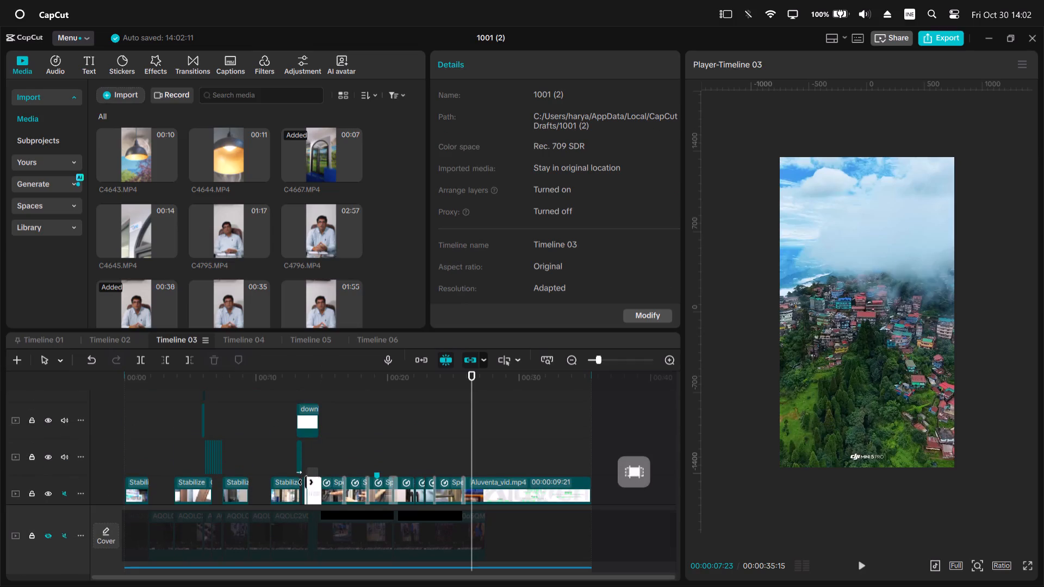
{"action": "left_click_drag", "start_coordinate": [306, 482], "coordinate": [303, 482]}
{"action": "key", "text": "ctrl+c"}
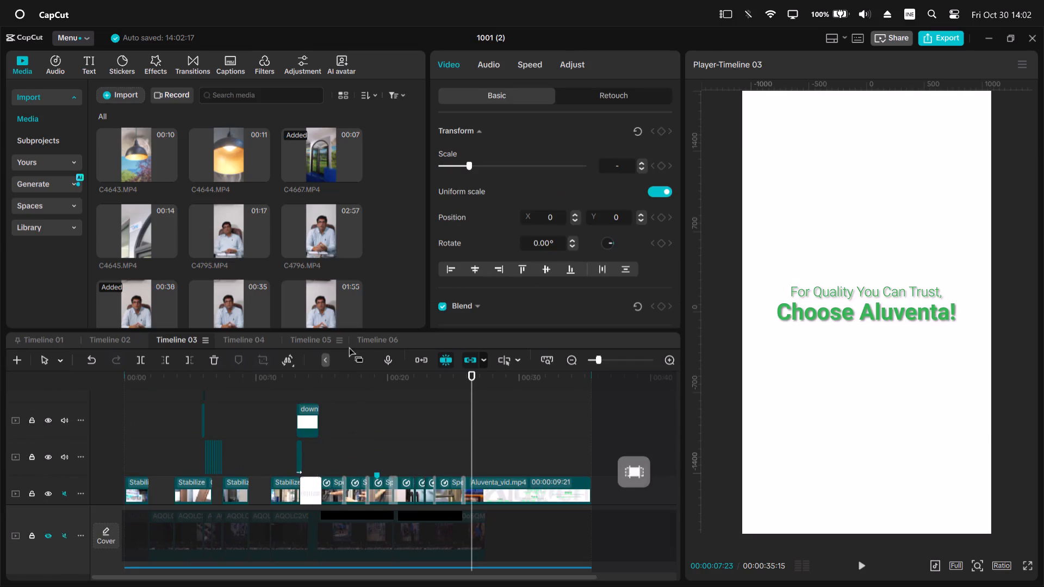
Paste the copied short clips into Timeline 06 at 00:00:06:24, where the drone footage changes shot.
{"action": "left_click", "coordinate": [362, 340]}
{"action": "scroll", "coordinate": [352, 391], "scroll_direction": "down", "scroll_amount": 4}
{"action": "left_click", "coordinate": [351, 380]}
{"action": "key", "text": "space"}
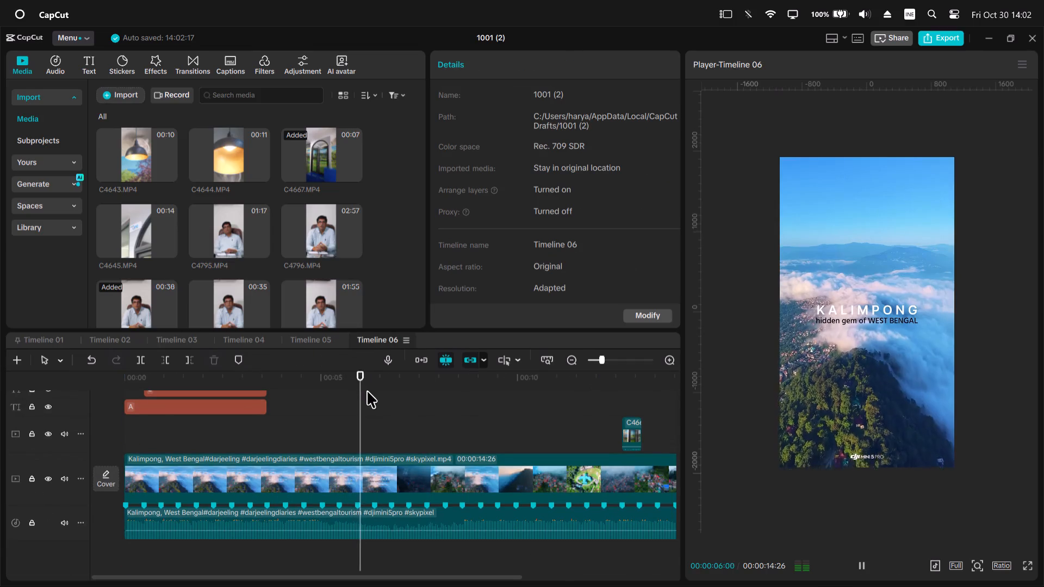
{"action": "key", "text": "space"}
{"action": "left_click_drag", "start_coordinate": [394, 391], "coordinate": [389, 391]}
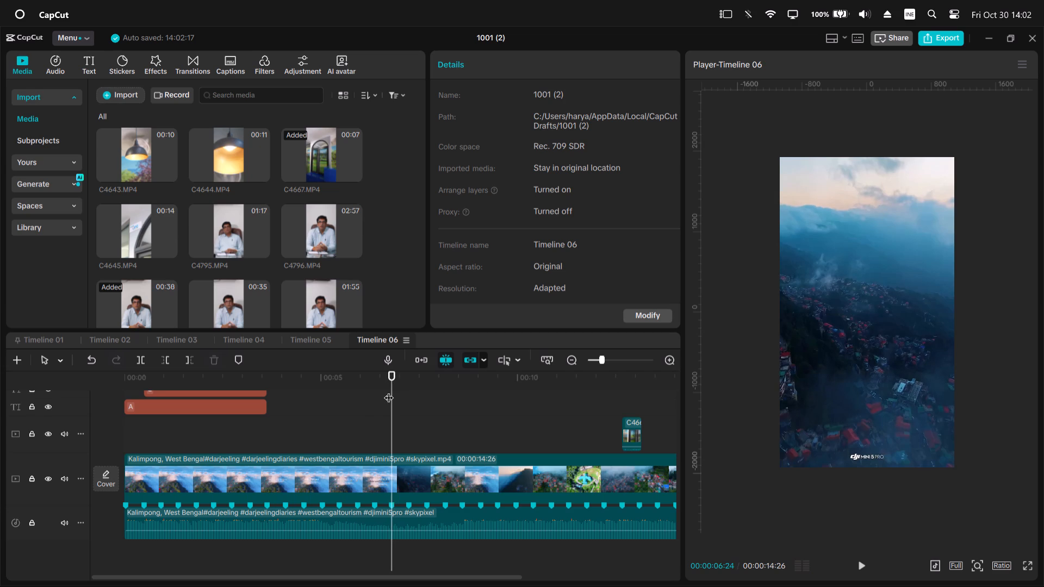
{"action": "key", "text": "ctrl+v"}
Play the pasted clips and the footage after them, and place the playhead at the beat marker at 00:00:08:18.
{"action": "key", "text": "space"}
{"action": "scroll", "coordinate": [410, 424], "scroll_direction": "up", "scroll_amount": 4, "text": "ctrl"}
{"action": "scroll", "coordinate": [411, 424], "scroll_direction": "down", "scroll_amount": 3}
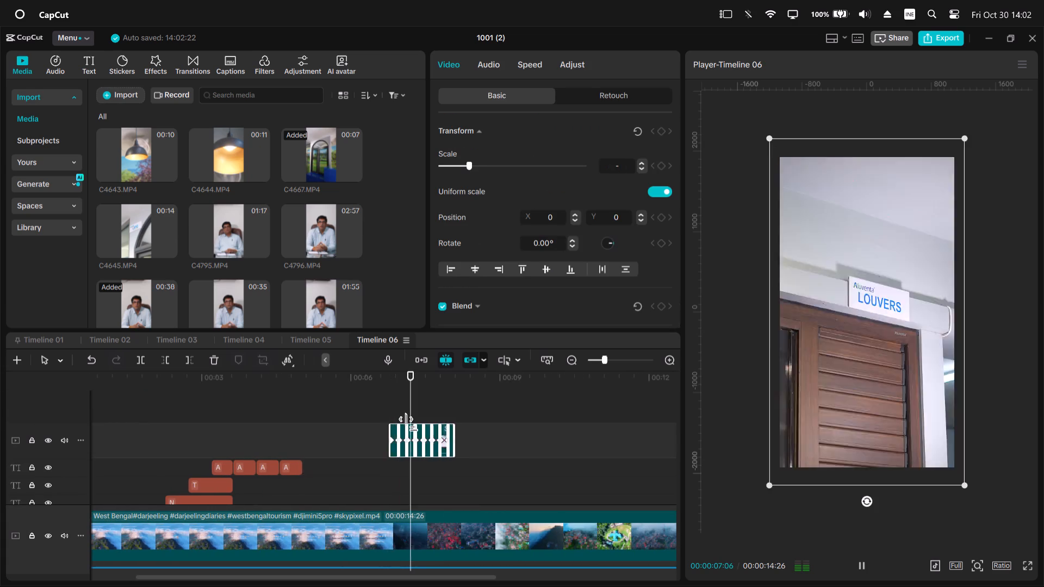
{"action": "scroll", "coordinate": [411, 424], "scroll_direction": "down", "scroll_amount": 1}
{"action": "scroll", "coordinate": [431, 427], "scroll_direction": "up", "scroll_amount": 4, "text": "ctrl"}
{"action": "key", "text": "space"}
{"action": "scroll", "coordinate": [436, 427], "scroll_direction": "down", "scroll_amount": 8}
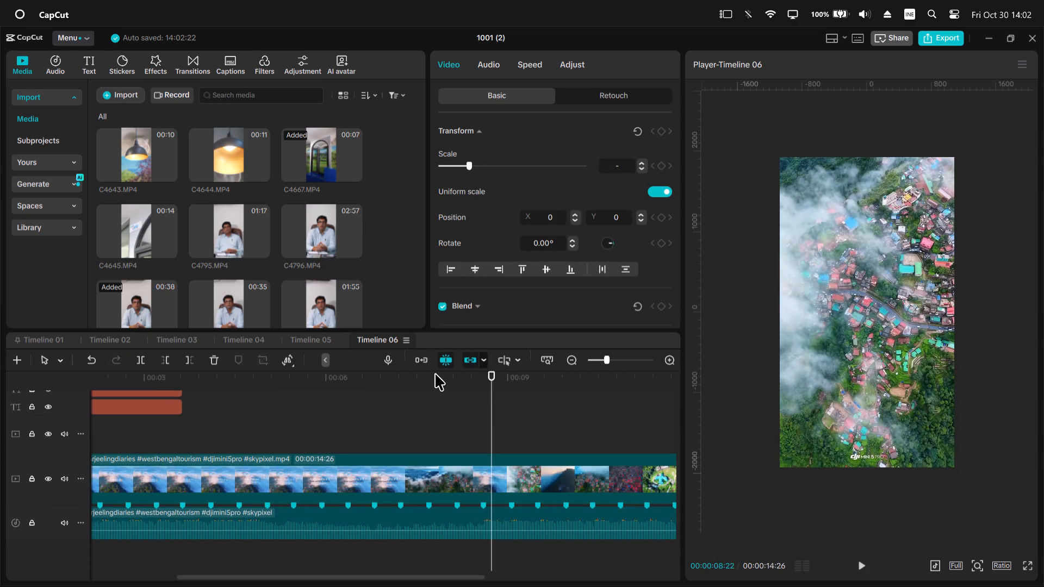
{"action": "left_click", "coordinate": [435, 373]}
{"action": "key", "text": "space"}
{"action": "key", "text": "space"}
{"action": "left_click", "coordinate": [486, 382]}
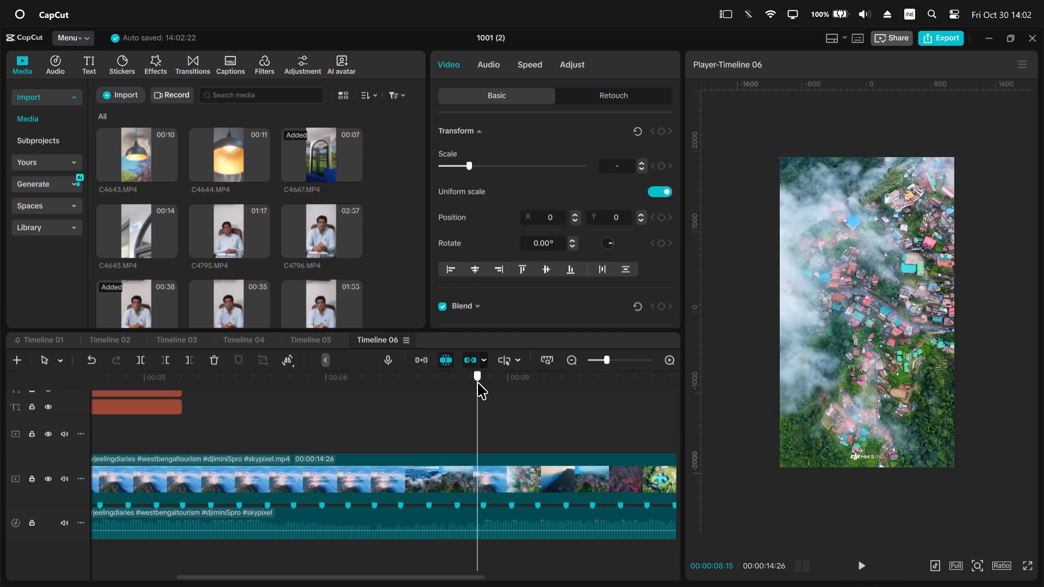
Play the pasted sign clips from 00:00:06:24 and return the playhead to the beat marker at 00:00:08:18.
{"action": "scroll", "coordinate": [472, 427], "scroll_direction": "up", "scroll_amount": 11}
{"action": "scroll", "coordinate": [424, 444], "scroll_direction": "up", "scroll_amount": 5, "text": "ctrl"}
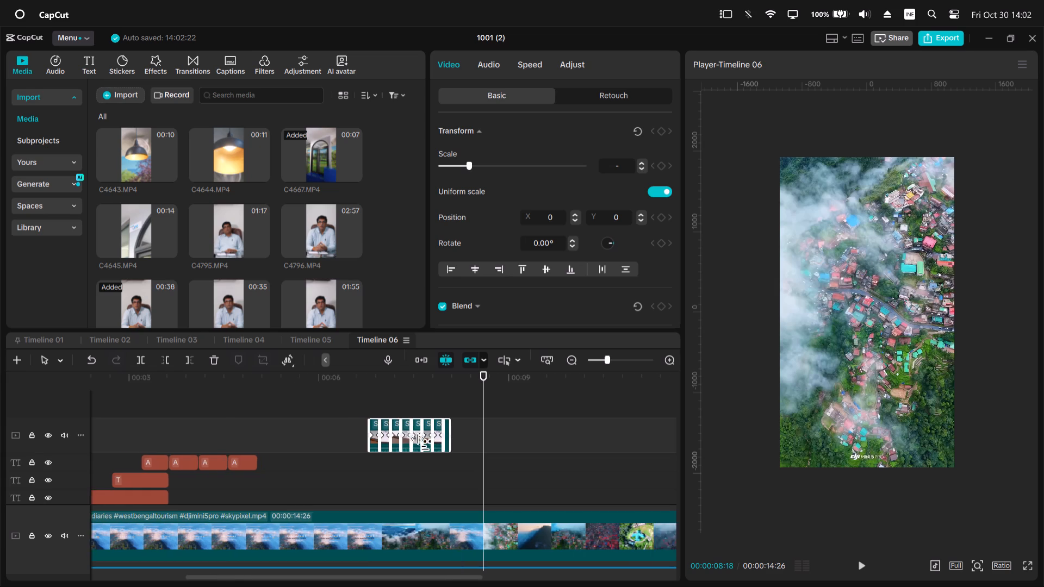
{"action": "scroll", "coordinate": [422, 444], "scroll_direction": "up", "scroll_amount": 13, "text": "ctrl"}
{"action": "scroll", "coordinate": [346, 444], "scroll_direction": "up", "scroll_amount": 11, "text": "ctrl"}
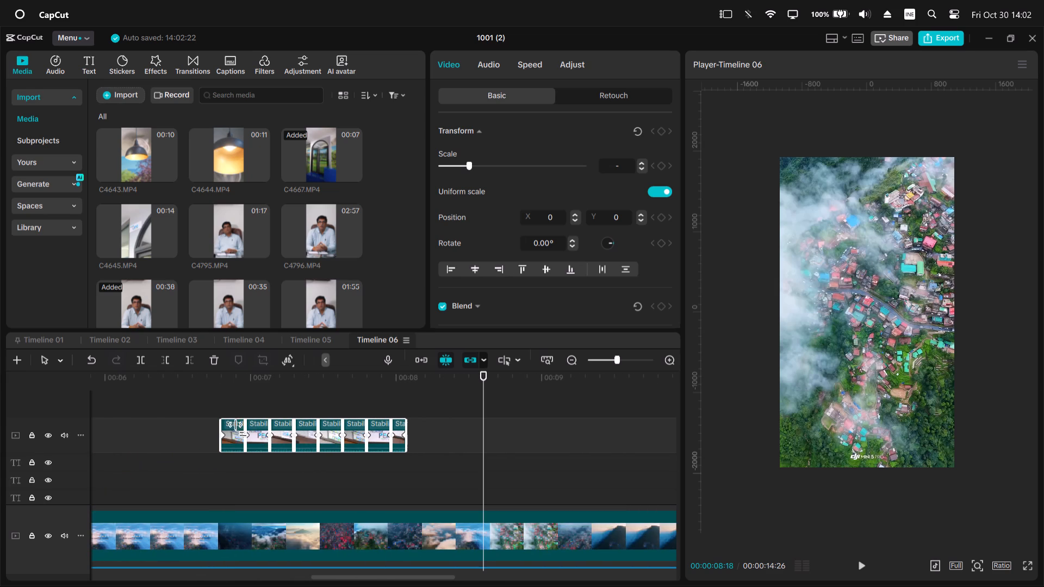
{"action": "left_click_drag", "start_coordinate": [234, 390], "coordinate": [220, 394]}
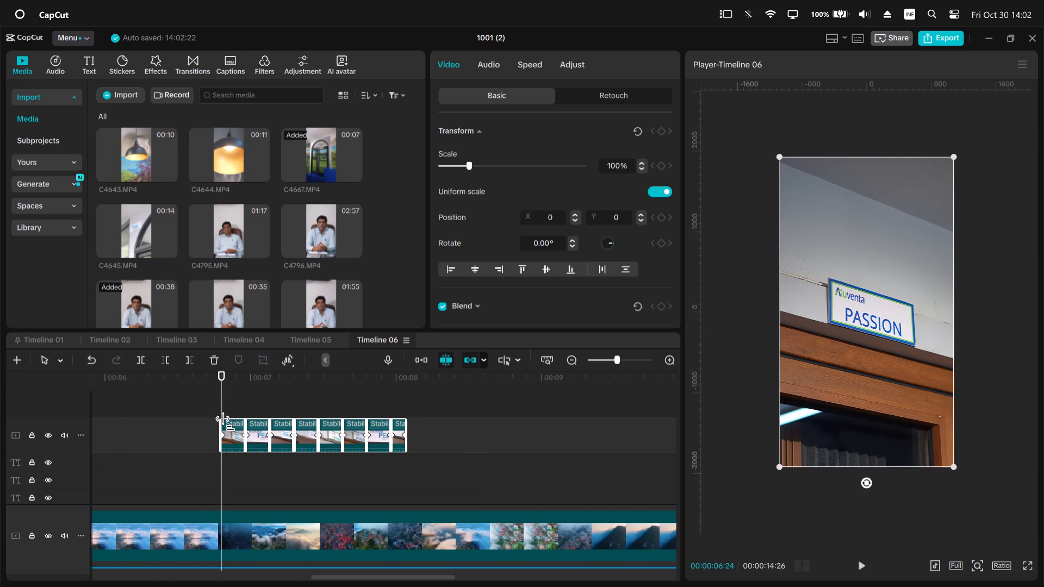
{"action": "left_click_drag", "start_coordinate": [228, 427], "coordinate": [232, 443]}
{"action": "scroll", "coordinate": [238, 428], "scroll_direction": "down", "scroll_amount": 17}
{"action": "key", "text": "space"}
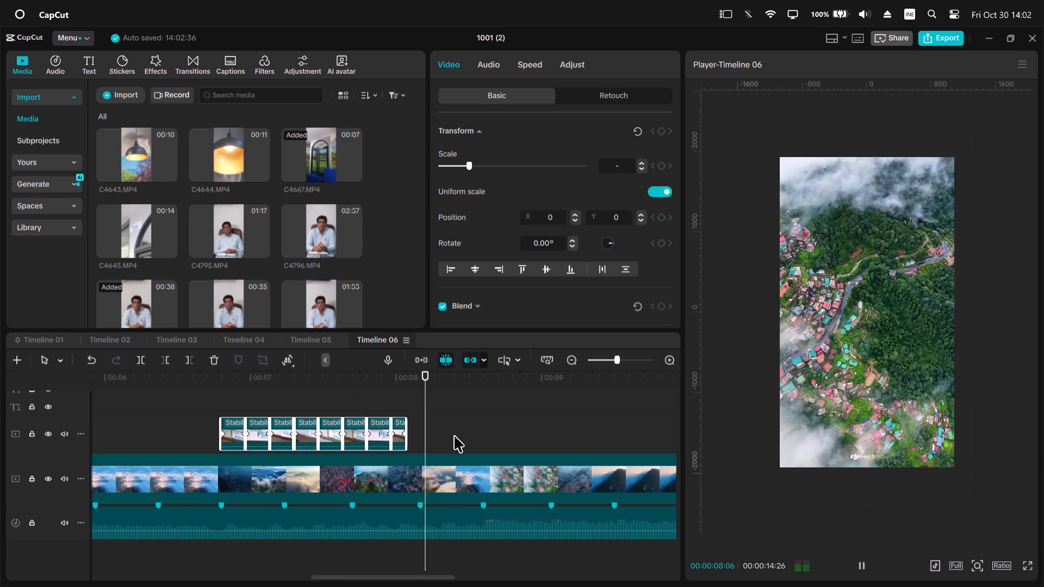
{"action": "key", "text": "space"}
{"action": "left_click_drag", "start_coordinate": [496, 383], "coordinate": [480, 381]}
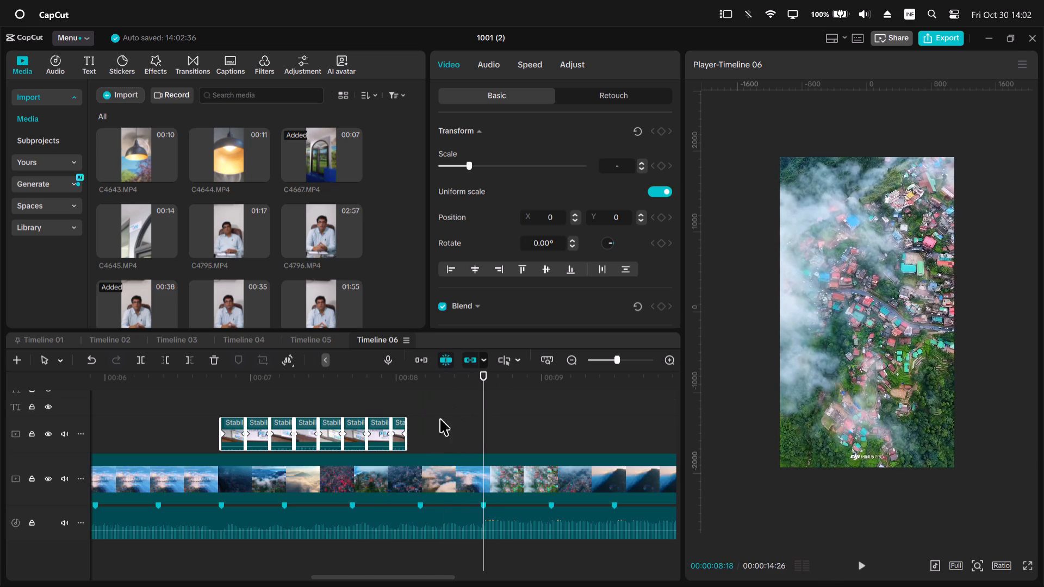
Delete the shorter last clip at the end of the pasted sign-clip cluster.
{"action": "scroll", "coordinate": [401, 434], "scroll_direction": "up", "scroll_amount": 5, "text": "ctrl"}
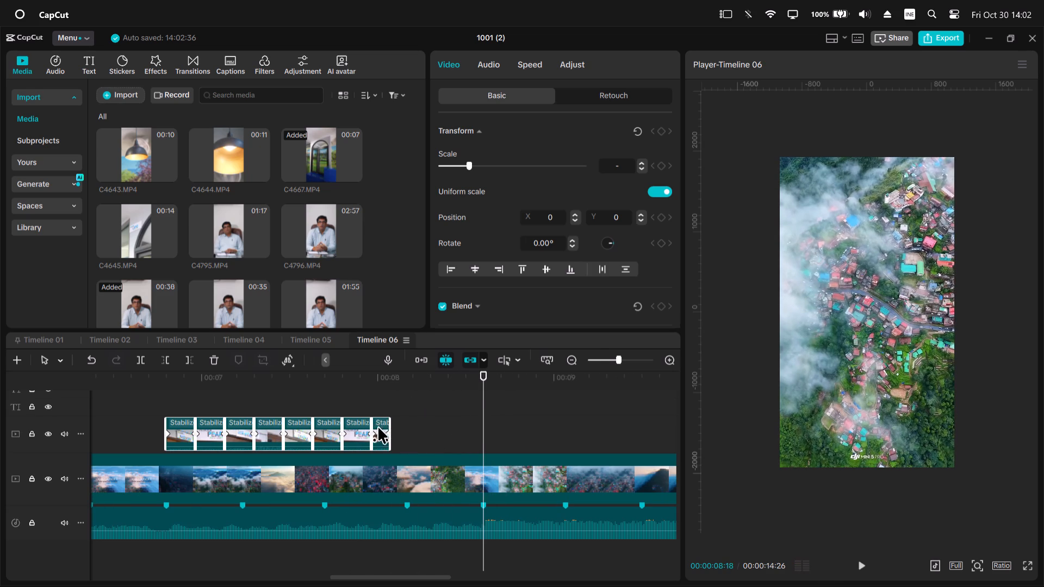
{"action": "left_click", "coordinate": [381, 426]}
{"action": "key", "text": "z"}
Copy the seven remaining sign clips and paste them directly after the last one, at 00:00:07:29.
{"action": "left_click_drag", "start_coordinate": [418, 425], "coordinate": [284, 432]}
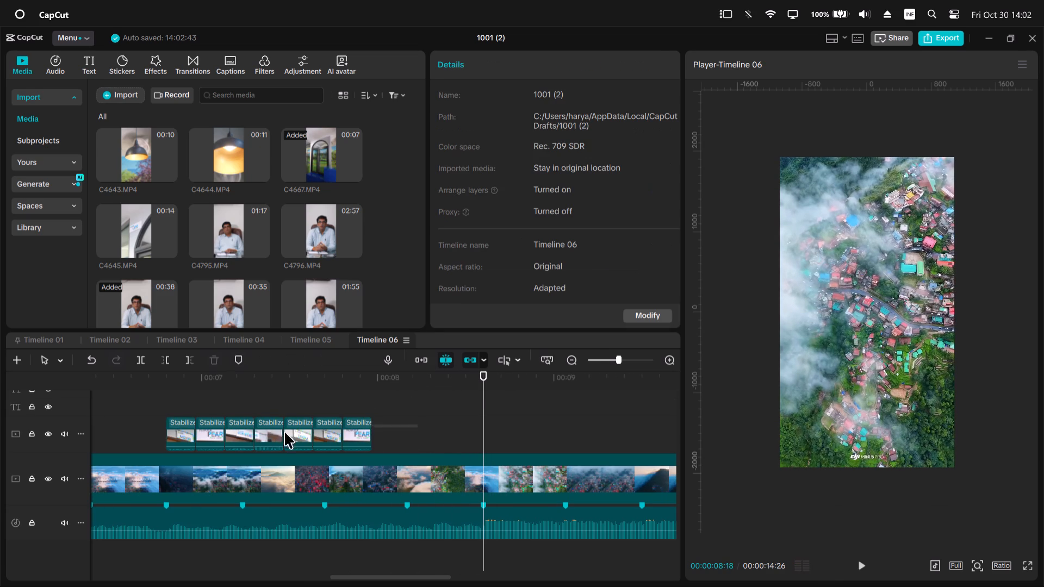
{"action": "left_click_drag", "start_coordinate": [284, 432], "coordinate": [177, 436]}
{"action": "key", "text": "ctrl+c"}
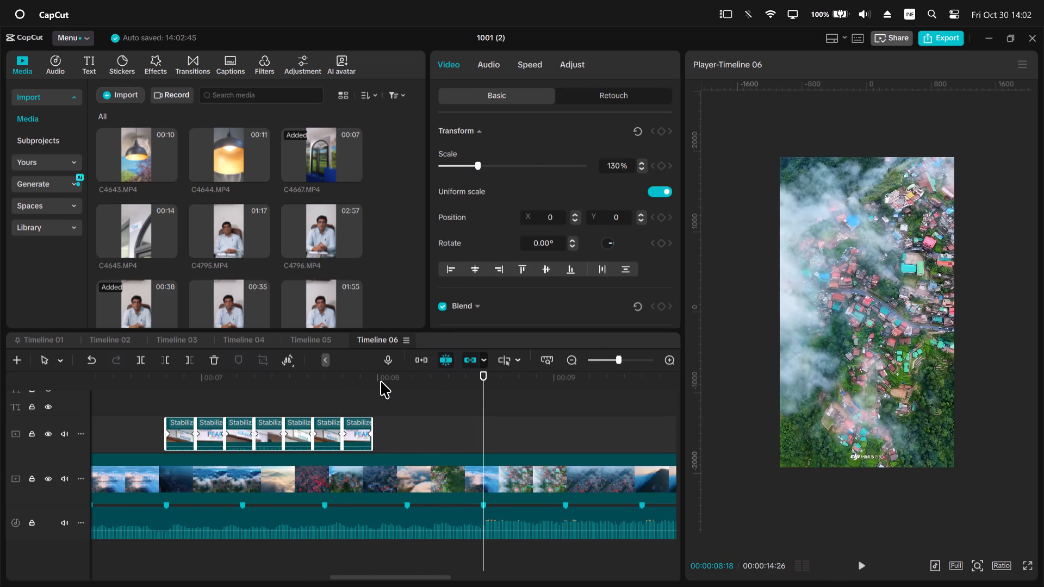
{"action": "left_click_drag", "start_coordinate": [381, 381], "coordinate": [375, 381]}
{"action": "key", "text": "ctrl+v"}
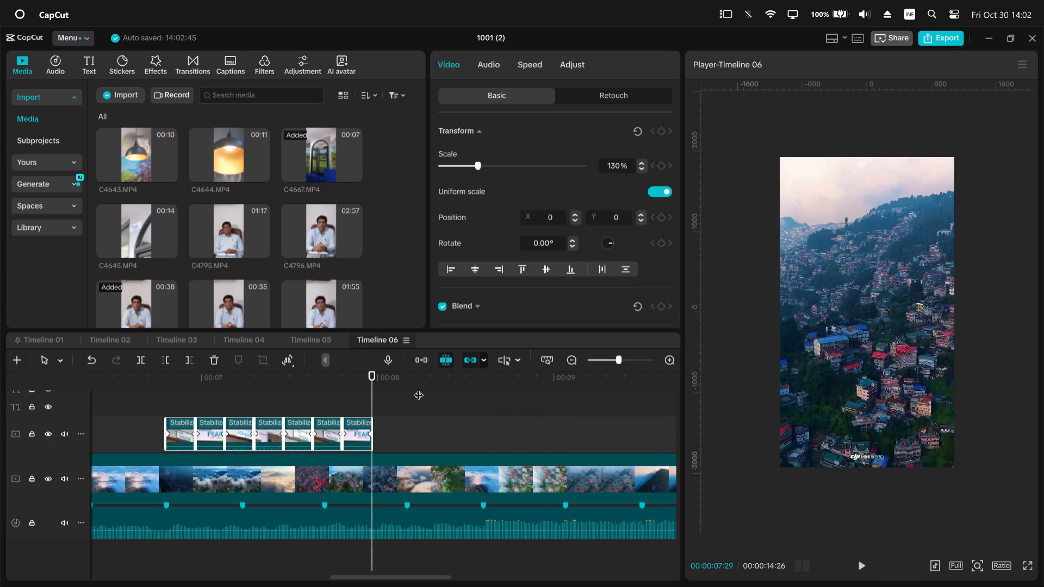
Delete the three pasted sign clips that start after the beat marker at 00:00:08:18.
{"action": "left_click", "coordinate": [475, 385]}
{"action": "left_click_drag", "start_coordinate": [475, 385], "coordinate": [485, 386]}
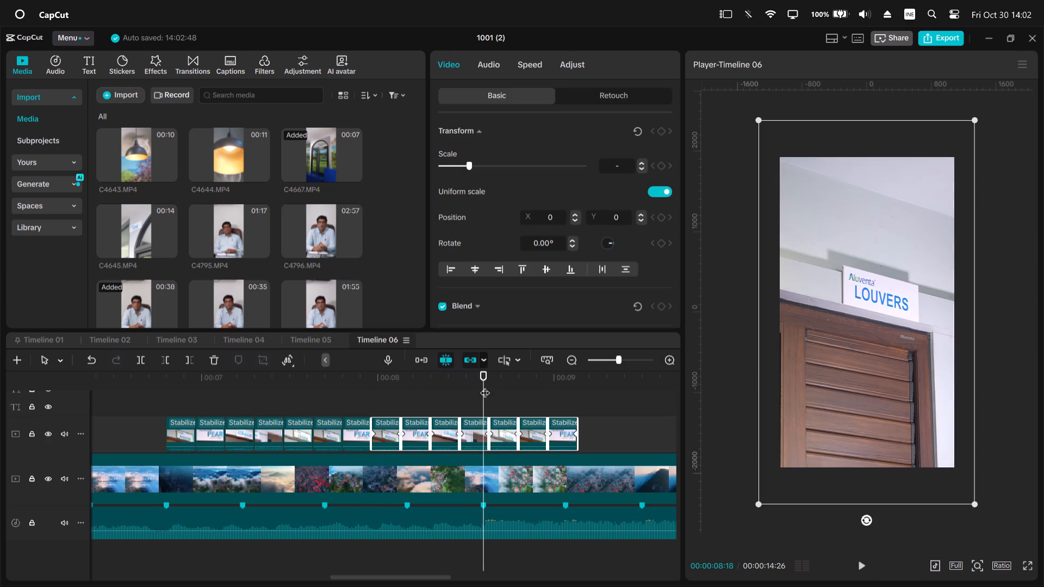
{"action": "left_click", "coordinate": [480, 443]}
{"action": "scroll", "coordinate": [514, 444], "scroll_direction": "up", "scroll_amount": 18, "text": "ctrl"}
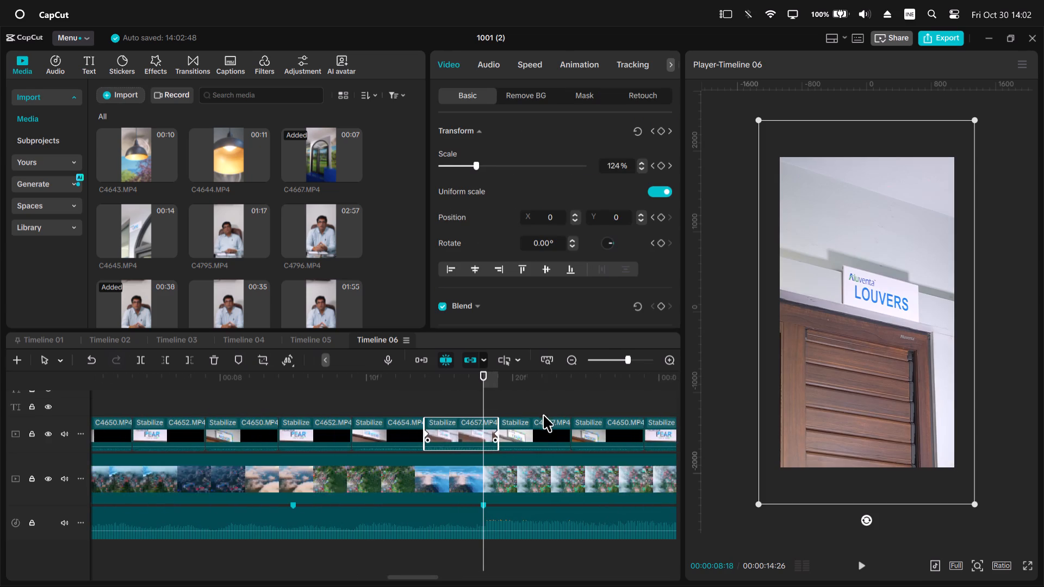
{"action": "scroll", "coordinate": [539, 420], "scroll_direction": "down", "scroll_amount": 11, "text": "ctrl"}
{"action": "scroll", "coordinate": [600, 421], "scroll_direction": "down", "scroll_amount": 4, "text": "ctrl"}
{"action": "left_click_drag", "start_coordinate": [634, 408], "coordinate": [518, 435]}
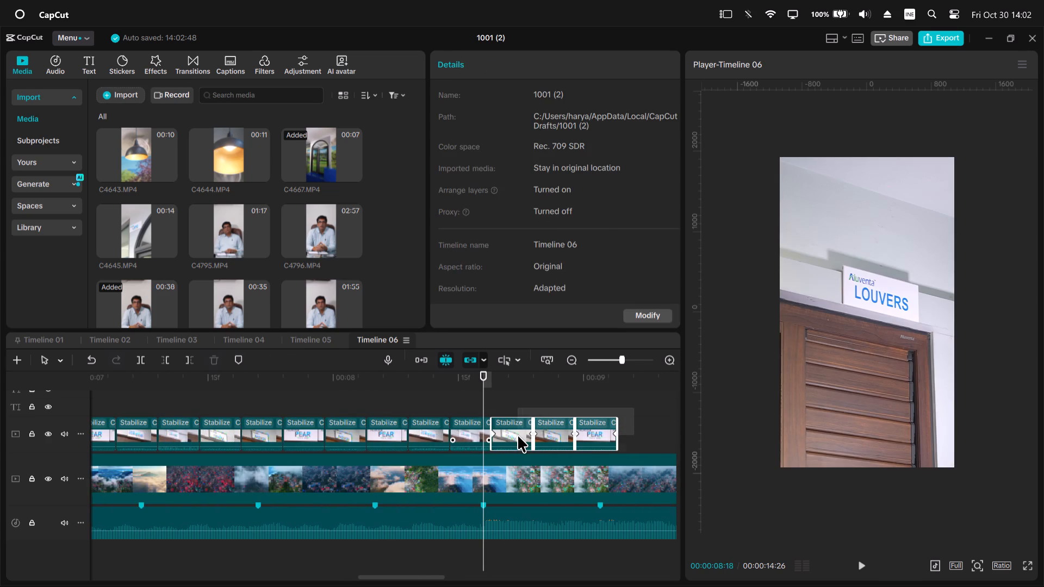
{"action": "key", "text": "z"}
Align the last C4657 clip's closing scale keyframe and its end with the beat marker at 00:00:08:18.
{"action": "scroll", "coordinate": [519, 435], "scroll_direction": "up", "scroll_amount": 18, "text": "ctrl"}
{"action": "left_click", "coordinate": [471, 434]}
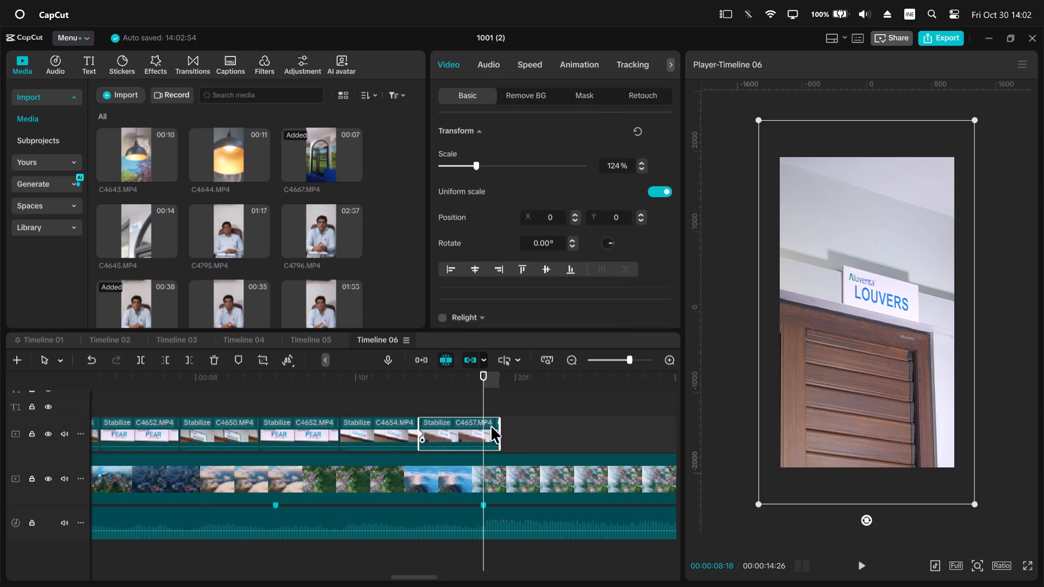
{"action": "left_click_drag", "start_coordinate": [500, 427], "coordinate": [521, 432]}
{"action": "left_click_drag", "start_coordinate": [499, 434], "coordinate": [489, 435]}
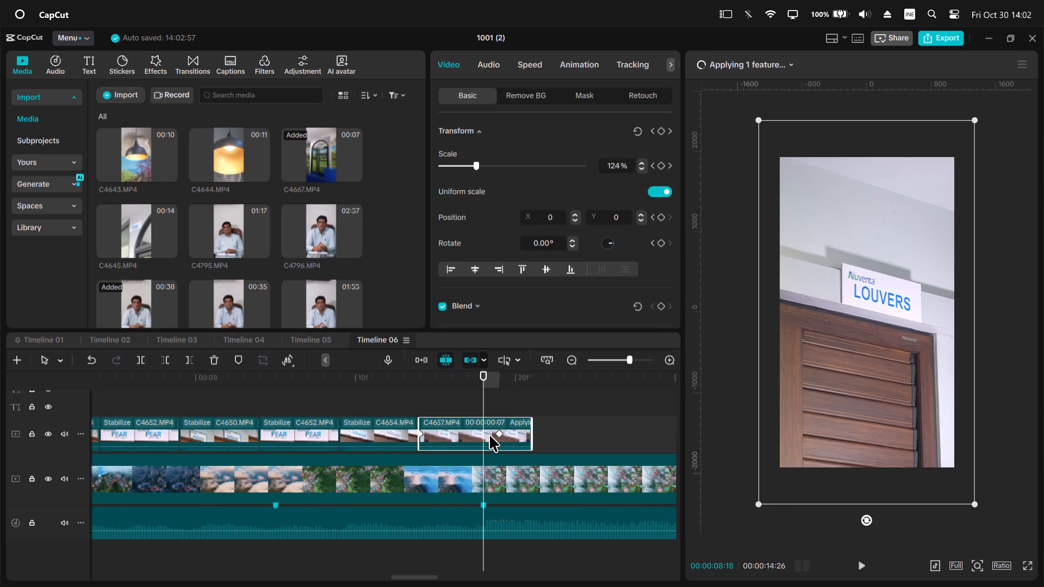
{"action": "left_click_drag", "start_coordinate": [489, 435], "coordinate": [481, 439]}
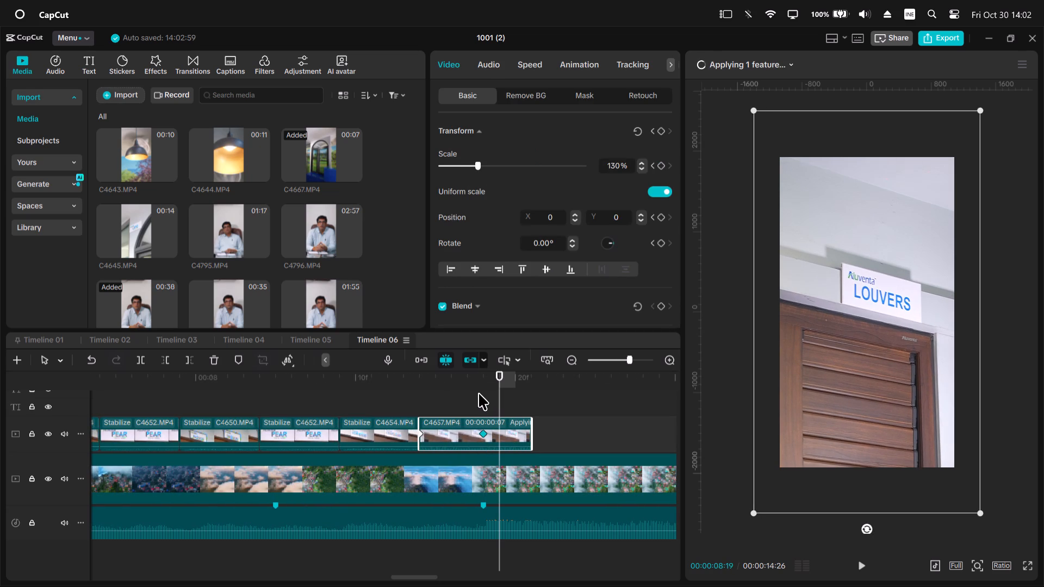
{"action": "left_click", "coordinate": [481, 390]}
{"action": "left_click", "coordinate": [492, 420]}
{"action": "key", "text": "w"}
Move the C4667 clip to the start of the timeline, beneath the title letters, and extend it to 00:00:06:08.
{"action": "scroll", "coordinate": [492, 420], "scroll_direction": "down", "scroll_amount": 2, "text": "ctrl"}
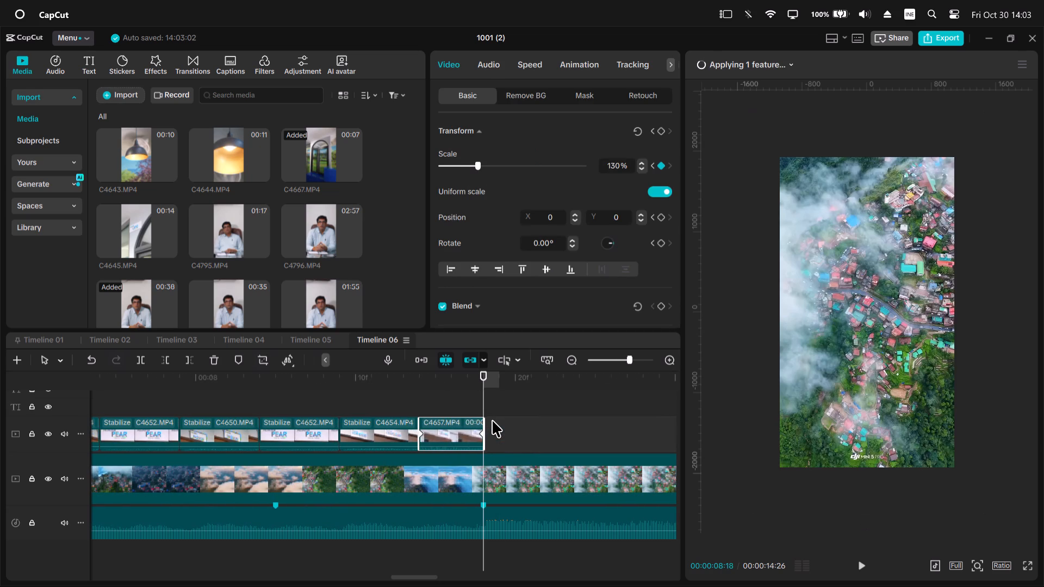
{"action": "scroll", "coordinate": [492, 420], "scroll_direction": "down", "scroll_amount": 20, "text": "ctrl"}
{"action": "scroll", "coordinate": [492, 420], "scroll_direction": "down", "scroll_amount": 20, "text": "ctrl"}
{"action": "scroll", "coordinate": [492, 420], "scroll_direction": "down", "scroll_amount": 9, "text": "ctrl"}
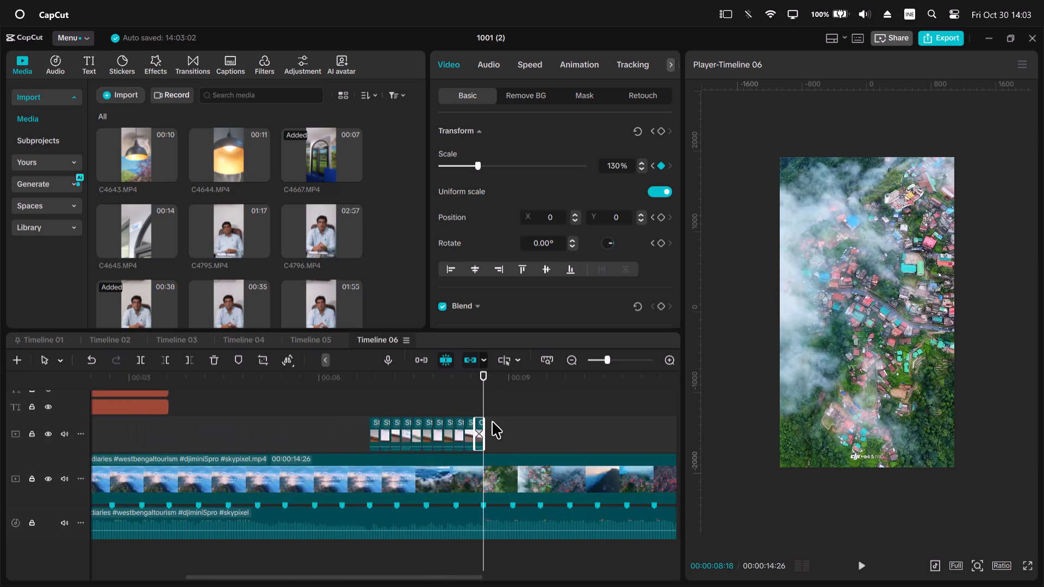
{"action": "scroll", "coordinate": [492, 421], "scroll_direction": "down", "scroll_amount": 11, "text": "ctrl"}
{"action": "scroll", "coordinate": [363, 465], "scroll_direction": "up", "scroll_amount": 4}
{"action": "scroll", "coordinate": [363, 464], "scroll_direction": "down", "scroll_amount": 4}
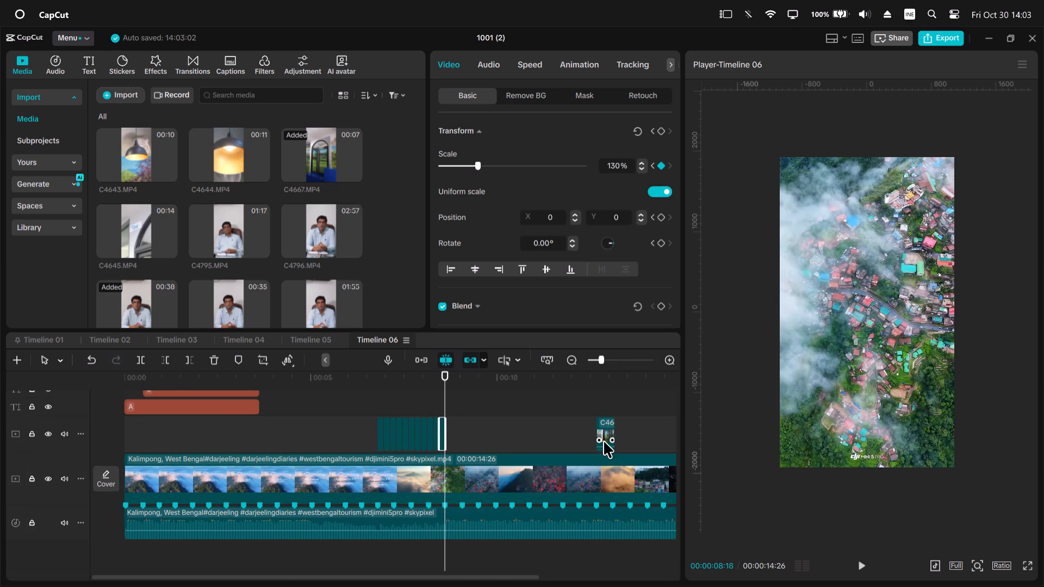
{"action": "left_click", "coordinate": [604, 441]}
{"action": "left_click_drag", "start_coordinate": [604, 441], "coordinate": [111, 448]}
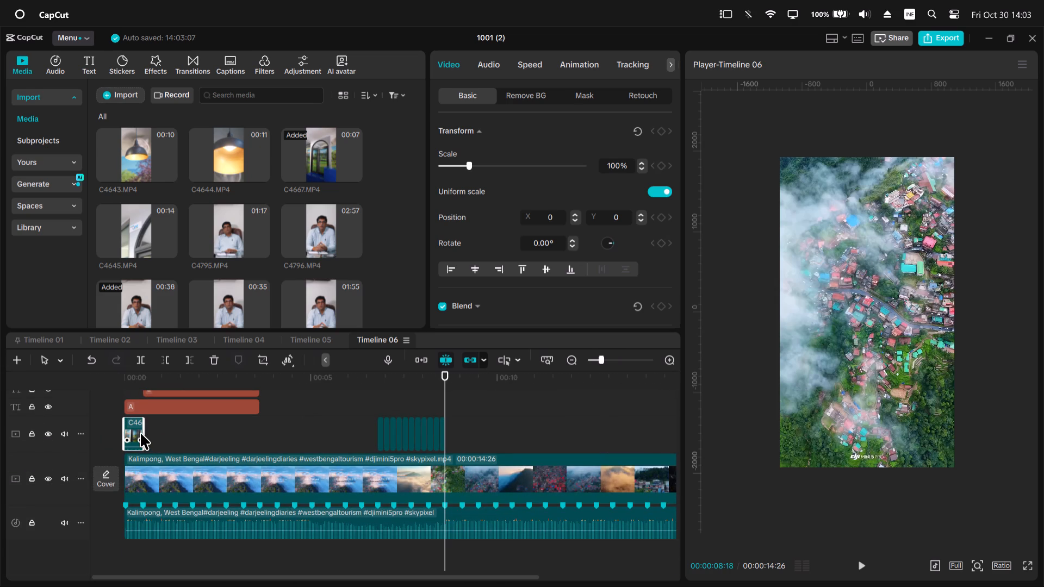
{"action": "left_click_drag", "start_coordinate": [144, 434], "coordinate": [451, 466]}
Play the reel from the beginning through the title over C4667 and the sign clips, stopping at about 00:00:09.
{"action": "scroll", "coordinate": [411, 468], "scroll_direction": "up", "scroll_amount": 2}
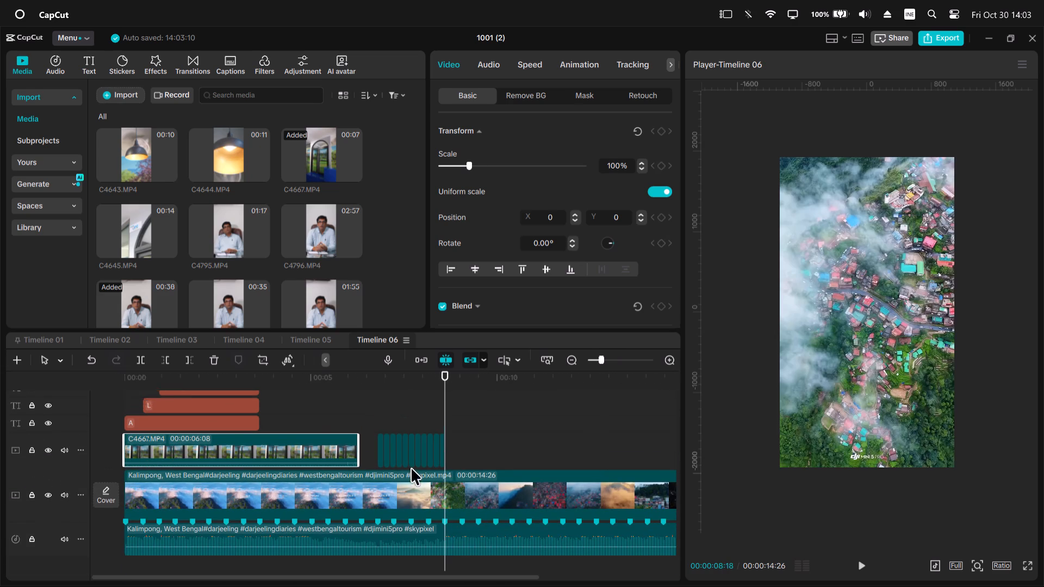
{"action": "scroll", "coordinate": [411, 468], "scroll_direction": "up", "scroll_amount": 11}
{"action": "left_click_drag", "start_coordinate": [248, 376], "coordinate": [40, 374]}
{"action": "key", "text": "space"}
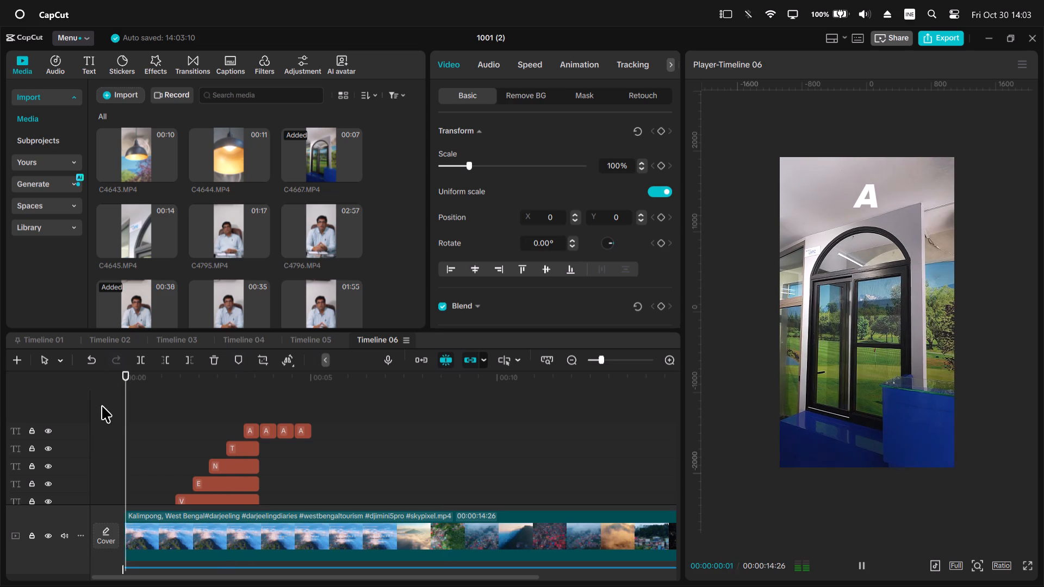
{"action": "scroll", "coordinate": [123, 415], "scroll_direction": "down", "scroll_amount": 2}
{"action": "scroll", "coordinate": [414, 419], "scroll_direction": "up", "scroll_amount": 4, "text": "ctrl"}
{"action": "scroll", "coordinate": [415, 419], "scroll_direction": "down", "scroll_amount": 4}
{"action": "scroll", "coordinate": [415, 419], "scroll_direction": "up", "scroll_amount": 3, "text": "ctrl"}
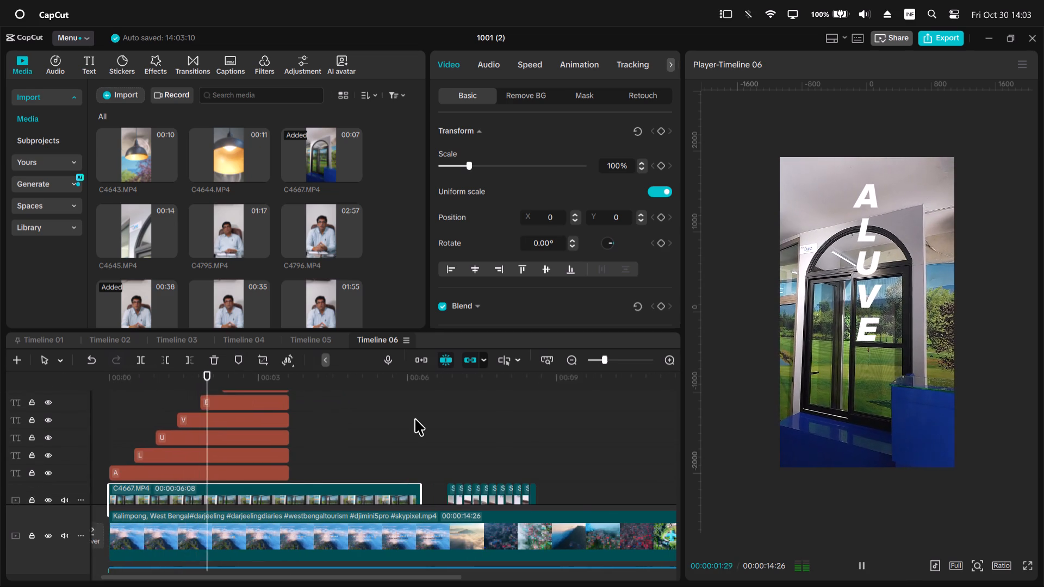
{"action": "scroll", "coordinate": [415, 419], "scroll_direction": "up", "scroll_amount": 2, "text": "ctrl"}
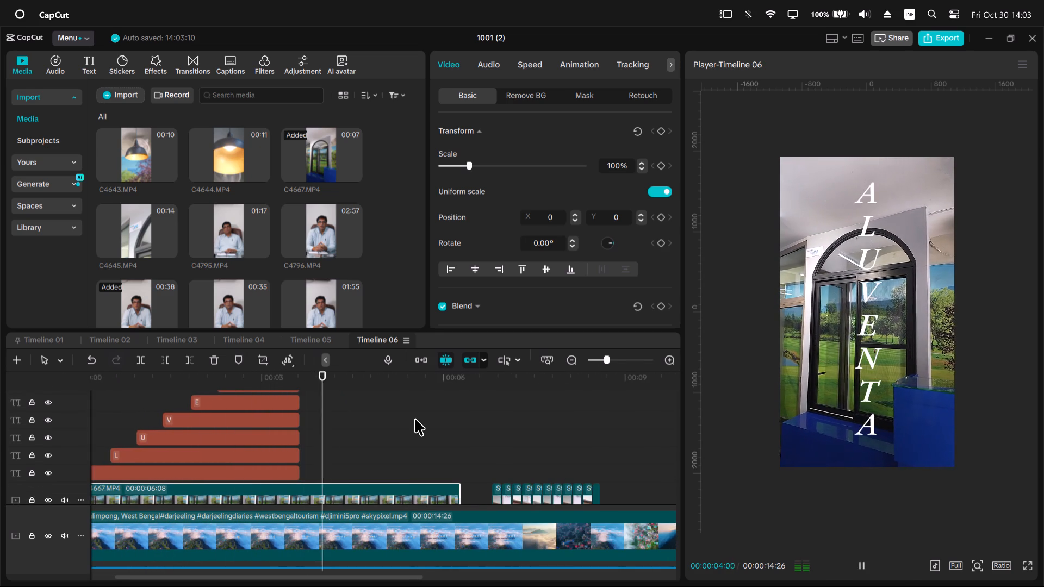
{"action": "scroll", "coordinate": [415, 419], "scroll_direction": "up", "scroll_amount": 3}
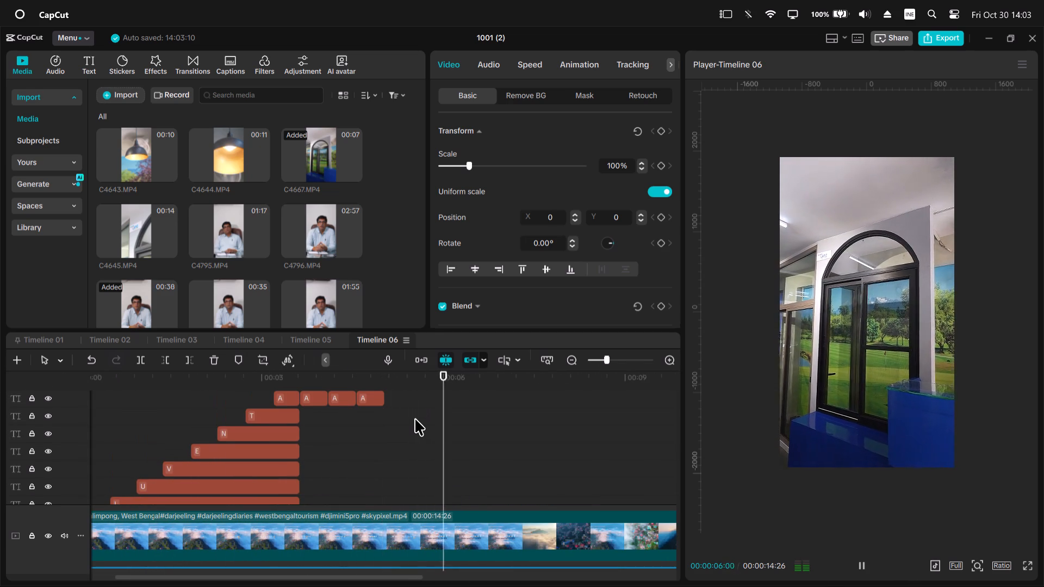
{"action": "scroll", "coordinate": [415, 419], "scroll_direction": "down", "scroll_amount": 5}
{"action": "scroll", "coordinate": [442, 421], "scroll_direction": "down", "scroll_amount": 5, "text": "ctrl"}
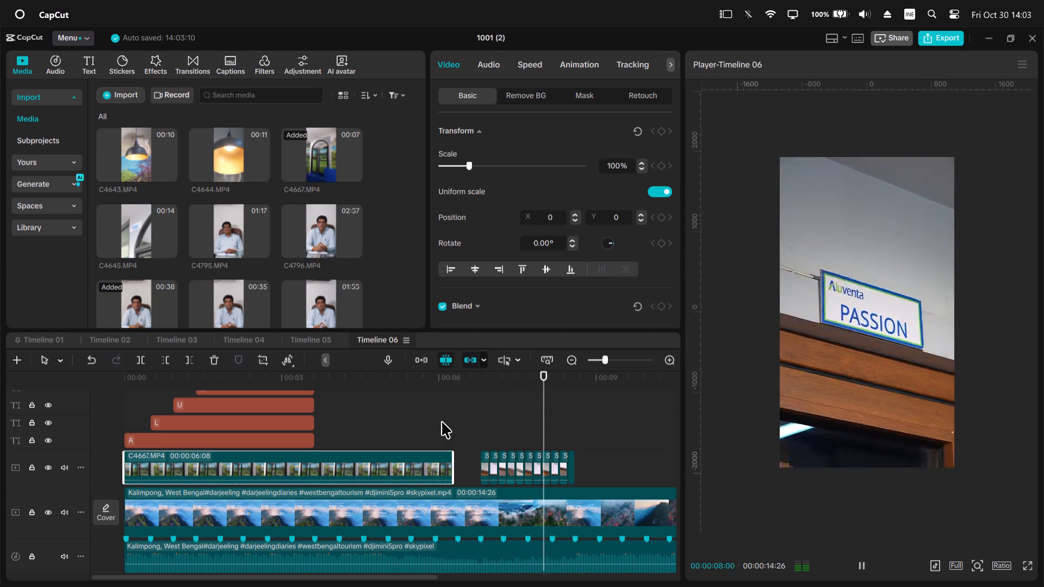
{"action": "key", "text": "space"}
{"action": "scroll", "coordinate": [475, 419], "scroll_direction": "down", "scroll_amount": 9, "text": "ctrl"}
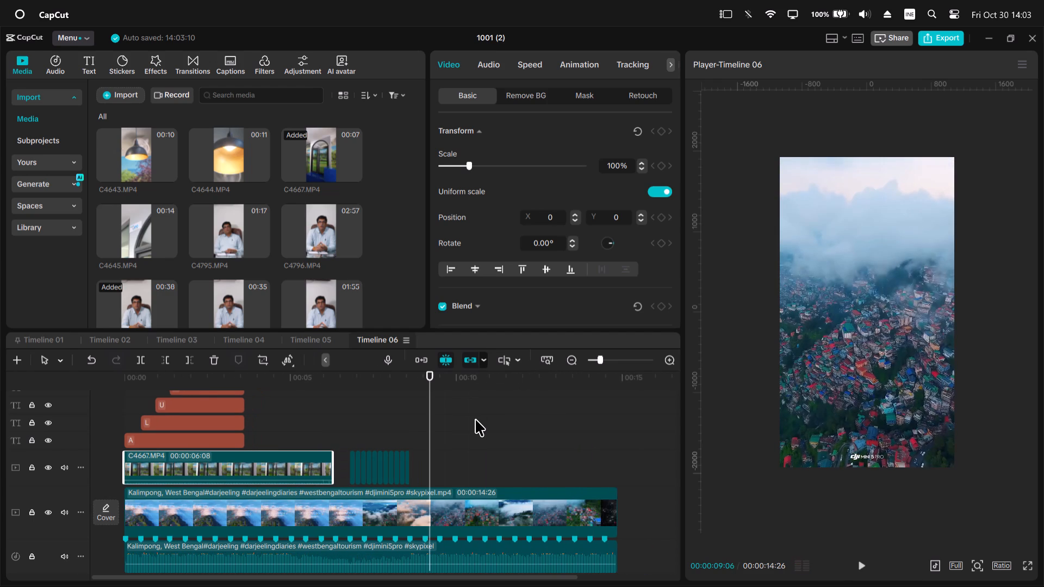
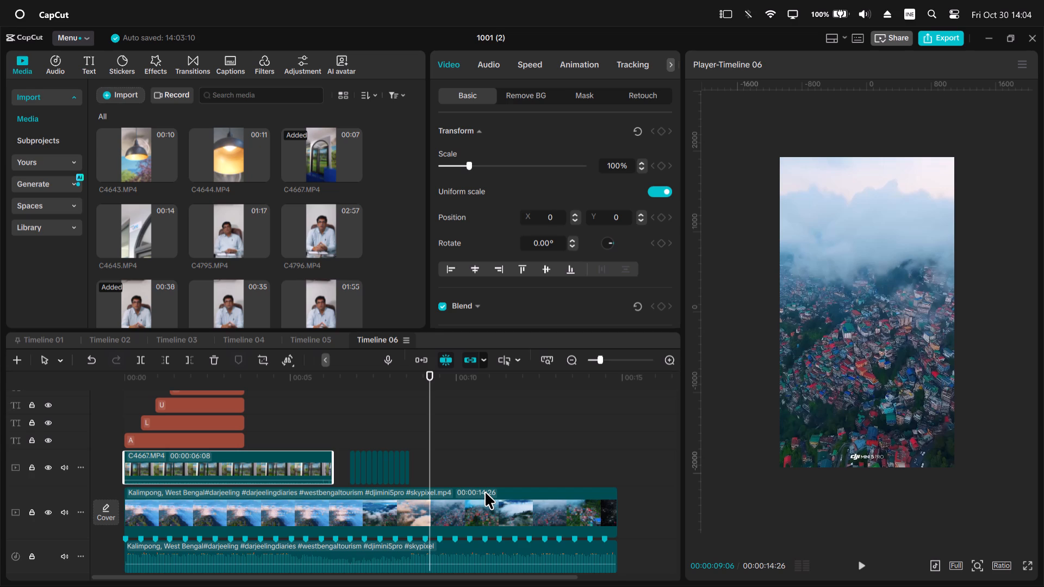
Play the rest of the reel from 00:00:09:06 to the end to review the background footage and soundtrack after the sign clips.
{"action": "scroll", "coordinate": [485, 492], "scroll_direction": "down", "scroll_amount": 2}
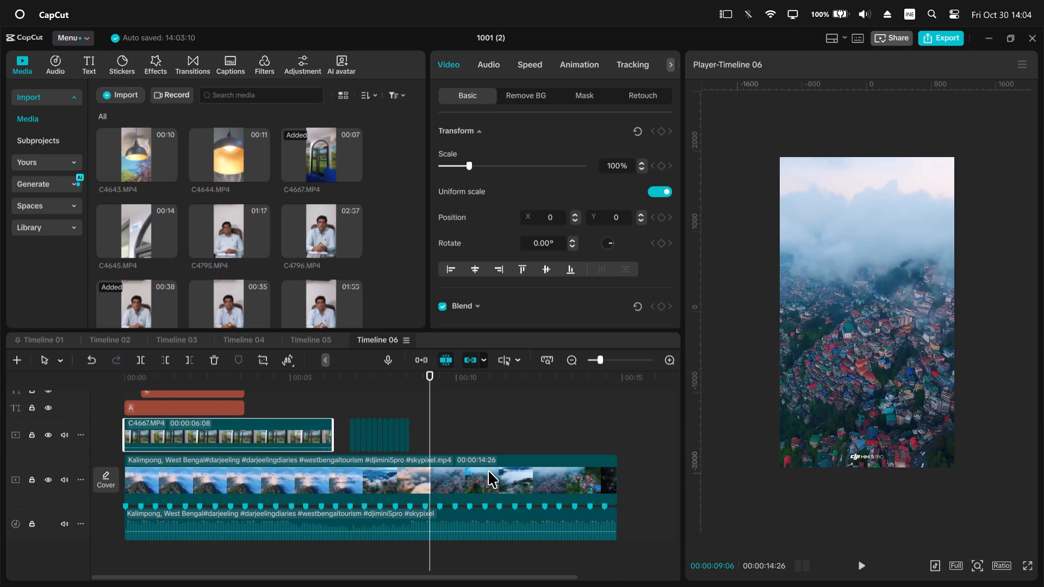
{"action": "scroll", "coordinate": [488, 471], "scroll_direction": "down", "scroll_amount": 5, "text": "ctrl"}
{"action": "key", "text": "space"}
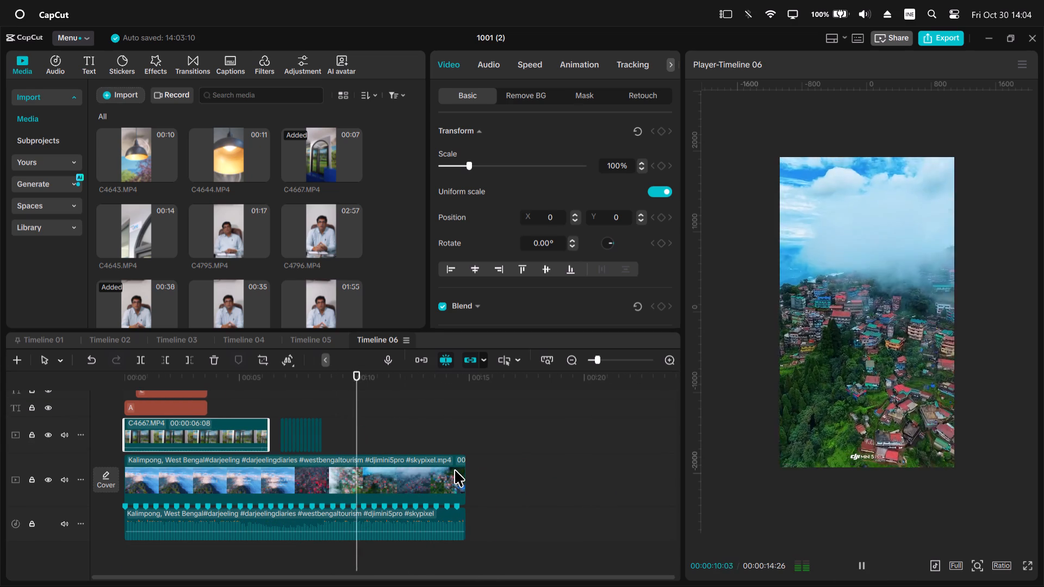
{"action": "scroll", "coordinate": [455, 470], "scroll_direction": "up", "scroll_amount": 1, "text": "ctrl"}
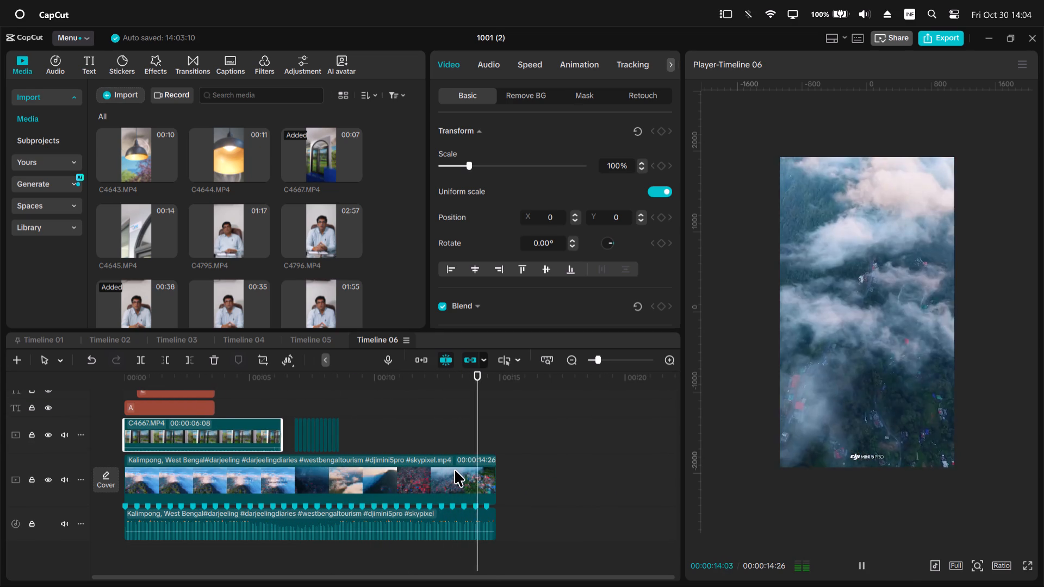
Replay the reel from the beginning to review the ALUVENTA title over the C4667 clip, stopping at about 00:00:05.
{"action": "key", "text": "space"}
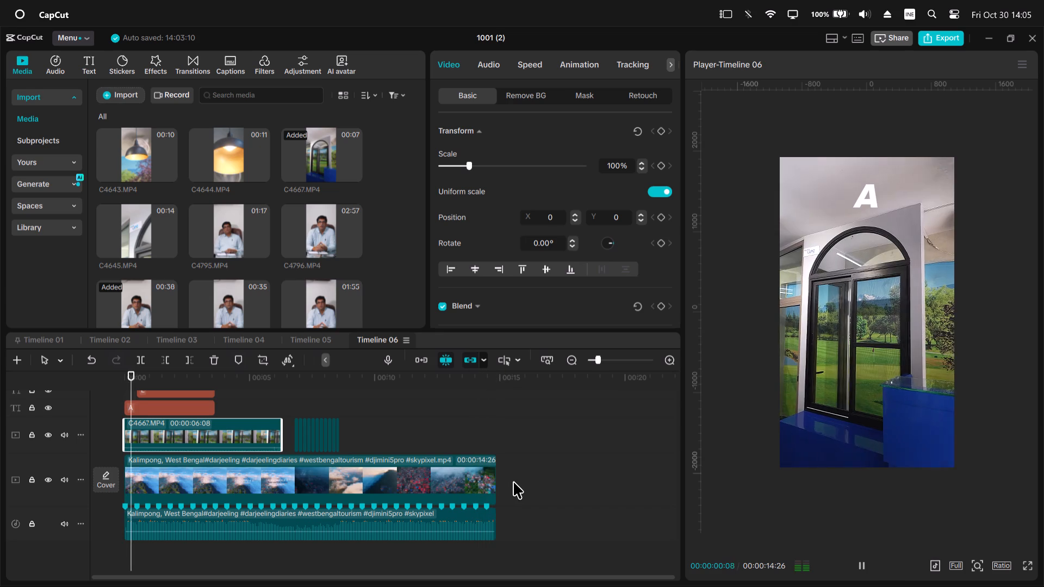
{"action": "key", "text": "space"}
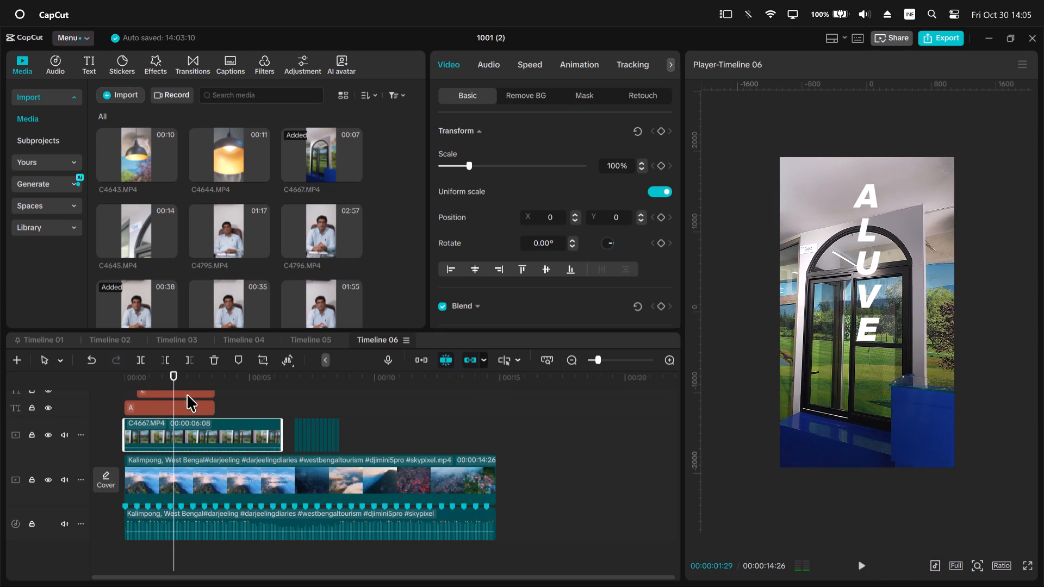
{"action": "left_click_drag", "start_coordinate": [159, 372], "coordinate": [0, 363]}
{"action": "key", "text": "space"}
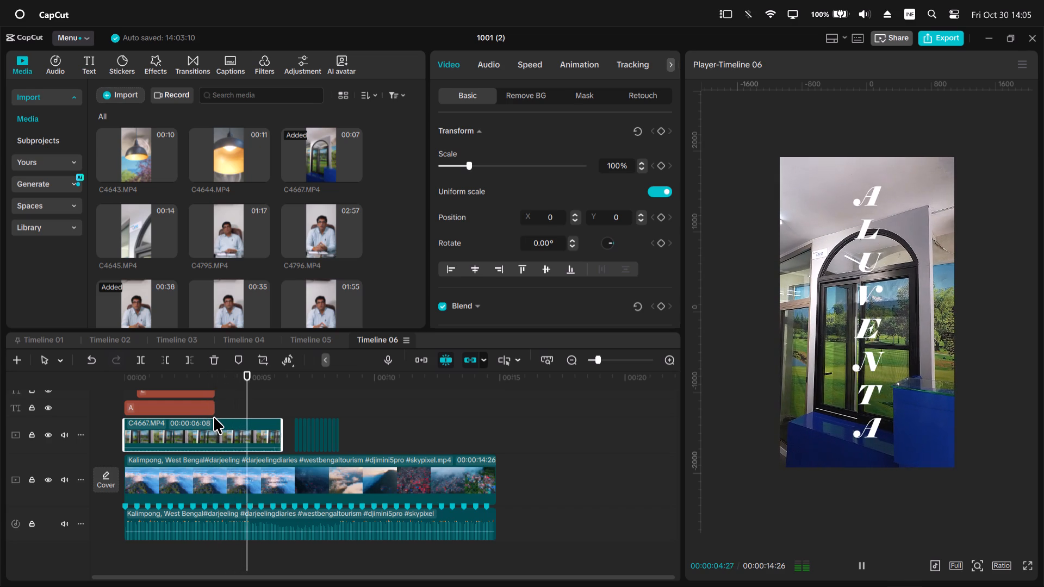
{"action": "key", "text": "space"}
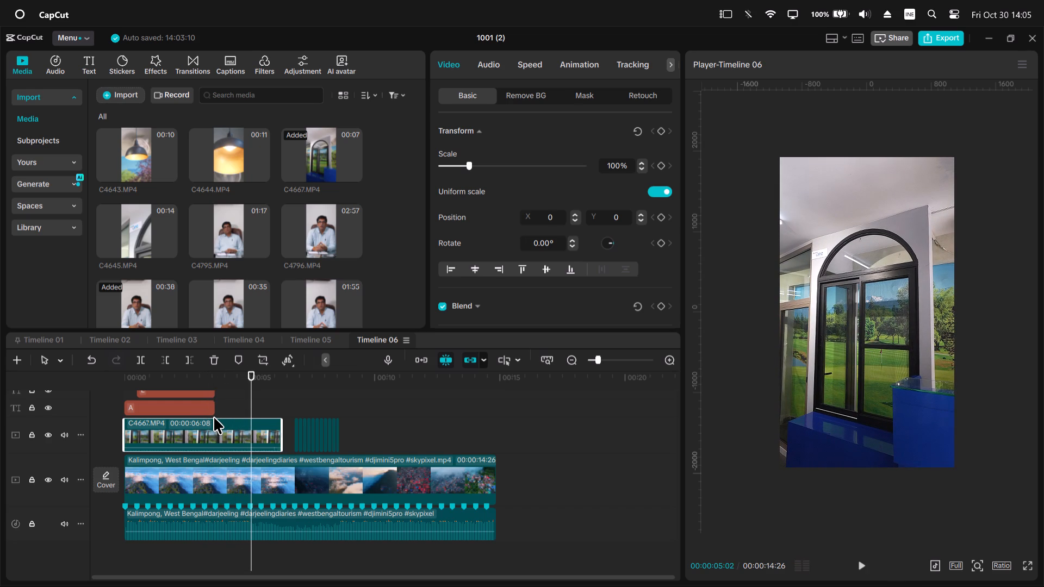
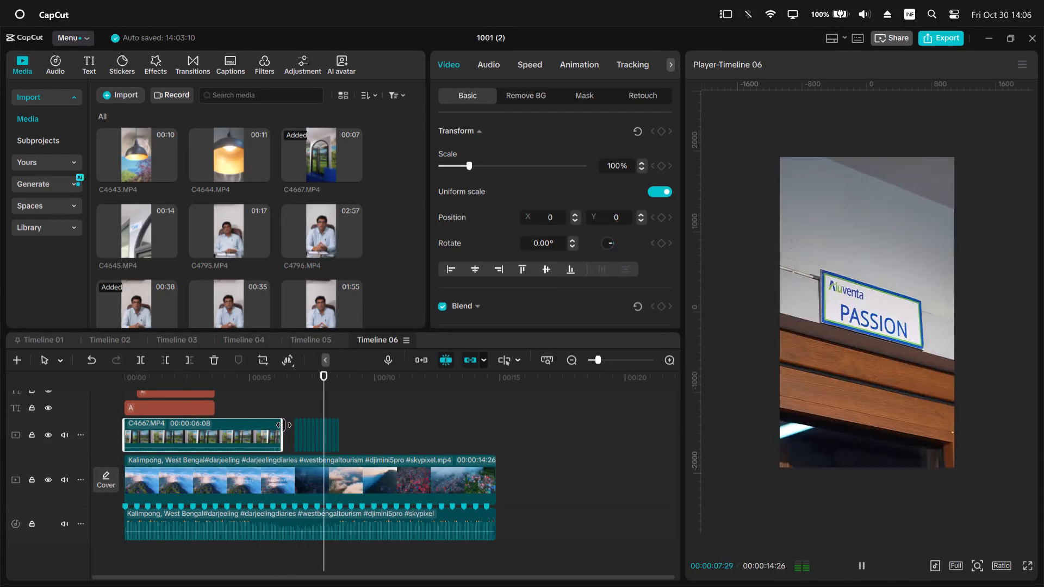
Stop the playback and return the playhead to the start of Timeline 06.
{"action": "key", "text": "space"}
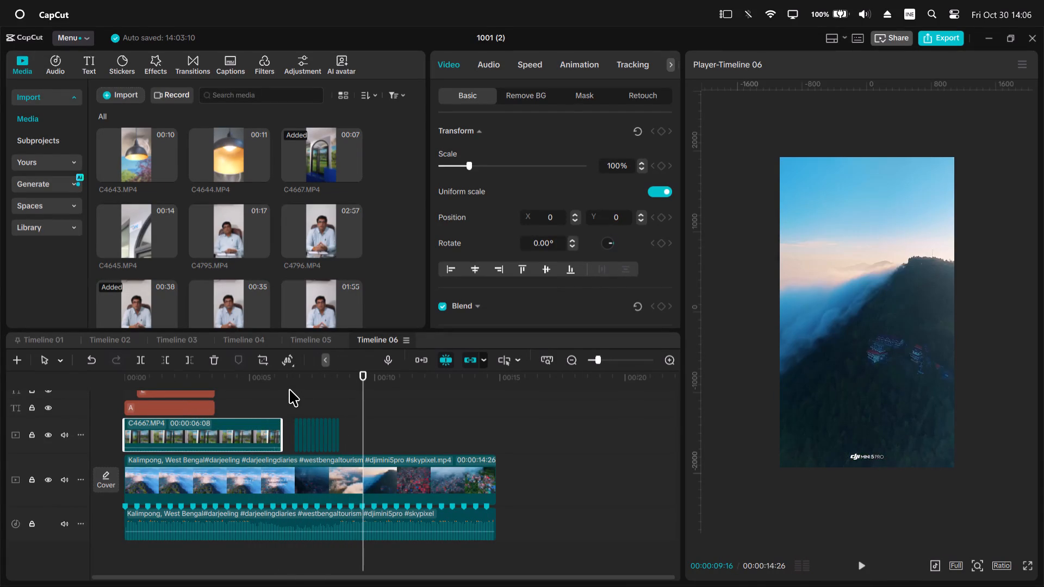
{"action": "left_click_drag", "start_coordinate": [279, 386], "coordinate": [6, 369]}
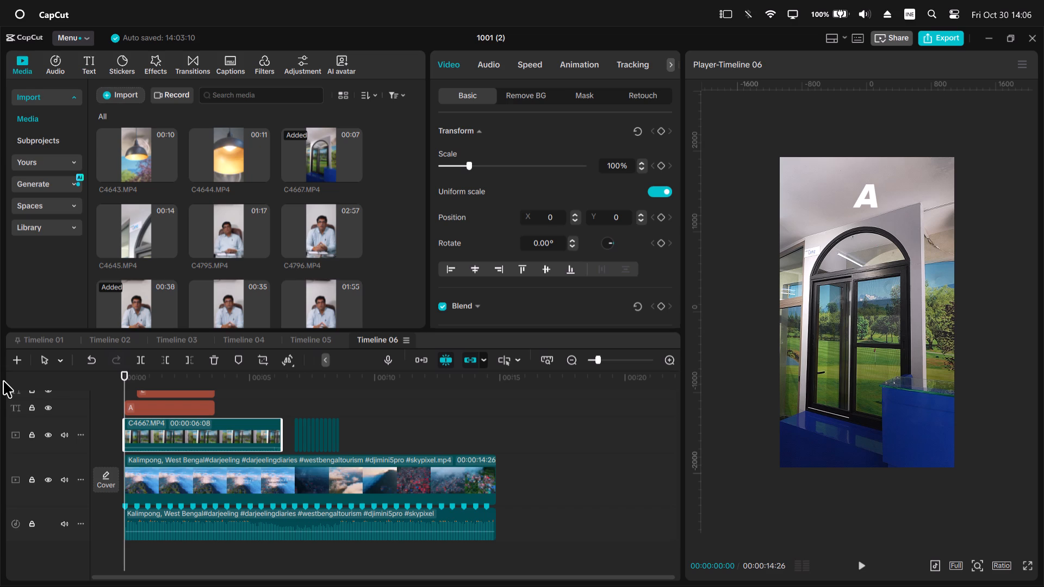
Switch to Chrome, search Google for "nuego bus" in a new tab and open the NueGo website.
{"action": "key", "text": "alt+Tab"}
{"action": "left_click", "coordinate": [668, 40]}
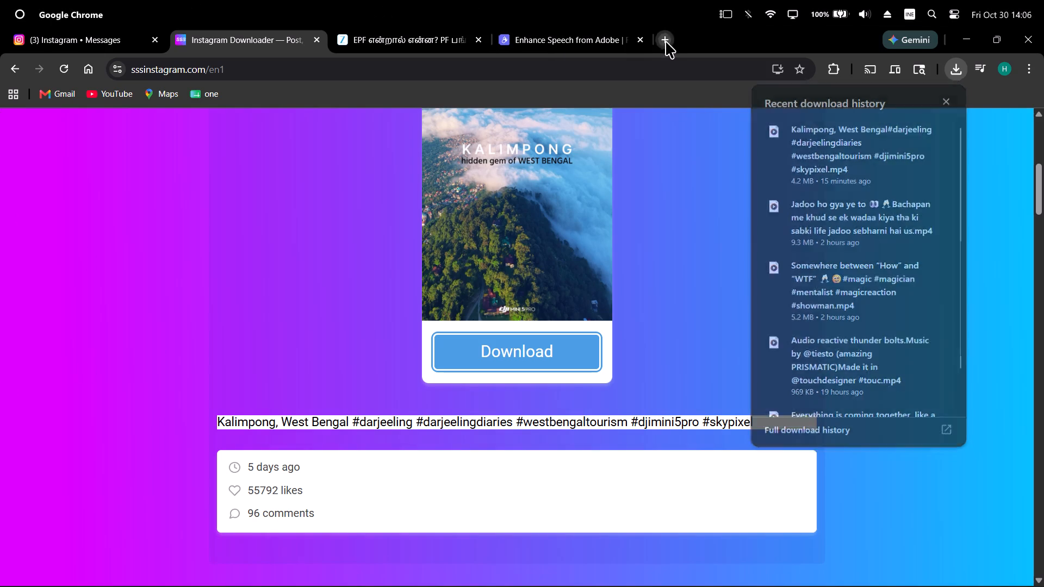
{"action": "left_click", "coordinate": [574, 73]}
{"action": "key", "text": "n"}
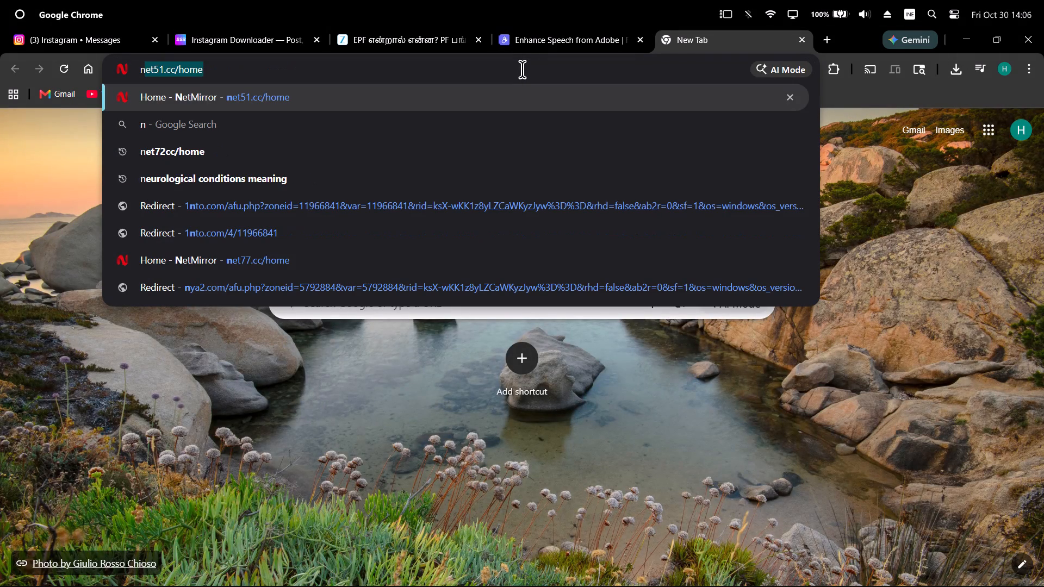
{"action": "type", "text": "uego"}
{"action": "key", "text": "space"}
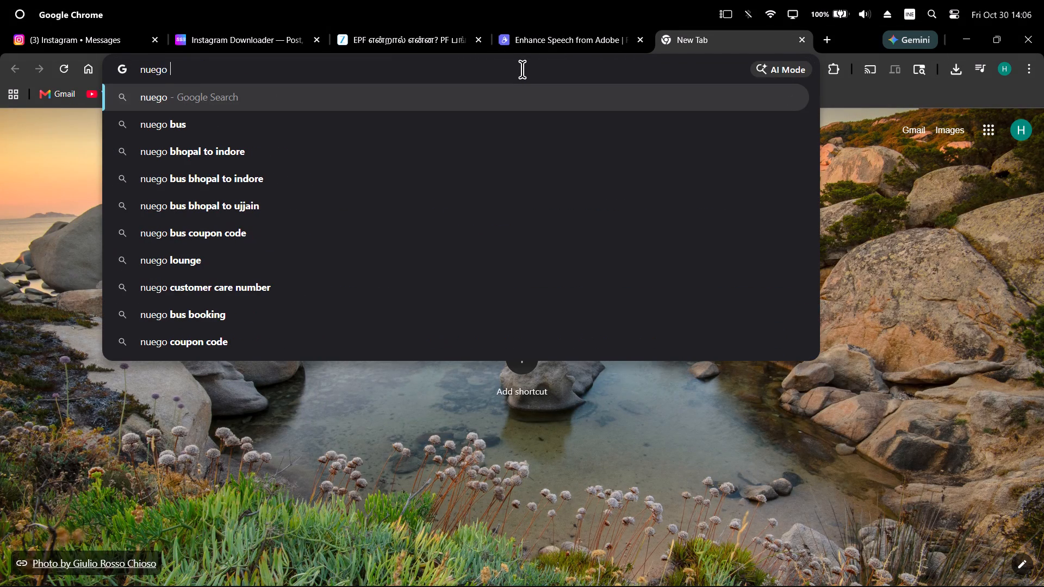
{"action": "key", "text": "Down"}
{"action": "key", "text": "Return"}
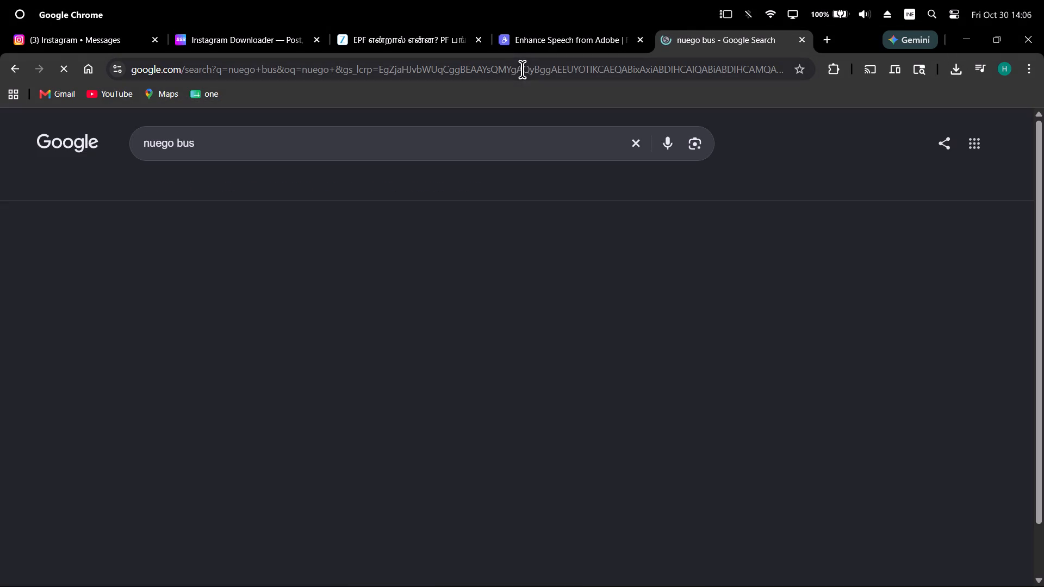
{"action": "left_click", "coordinate": [205, 342]}
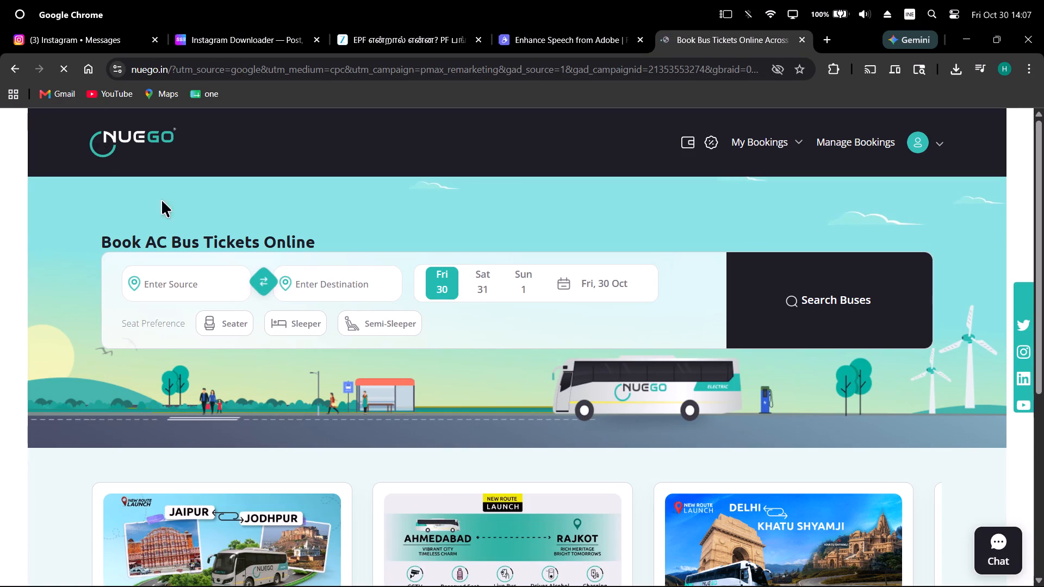
Look over the NueGo homepage's booking form and route cards, and close its tab.
{"action": "scroll", "coordinate": [405, 216], "scroll_direction": "down", "scroll_amount": 1}
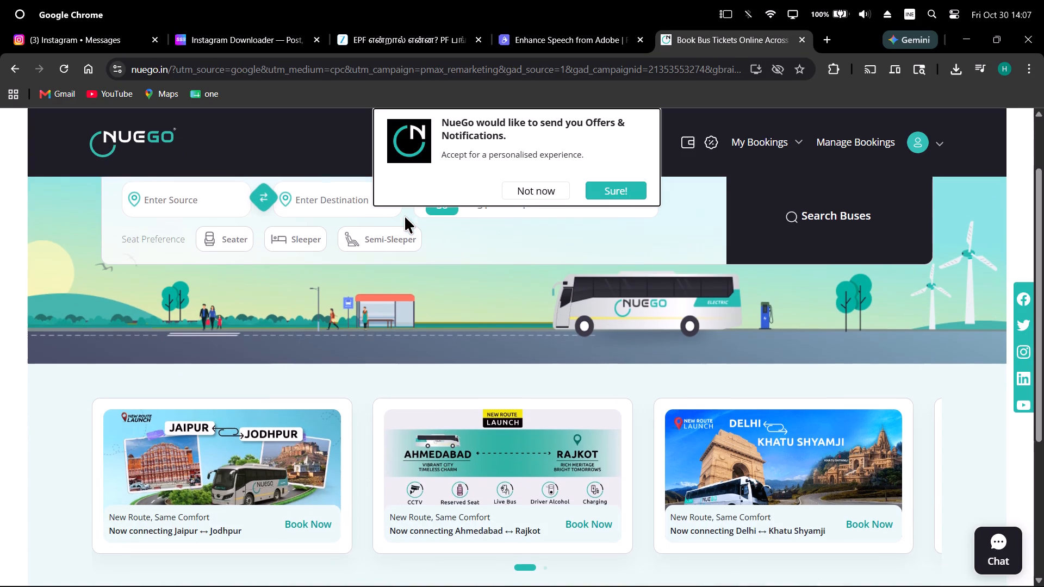
{"action": "scroll", "coordinate": [377, 348], "scroll_direction": "down", "scroll_amount": 1}
{"action": "scroll", "coordinate": [377, 348], "scroll_direction": "up", "scroll_amount": 1}
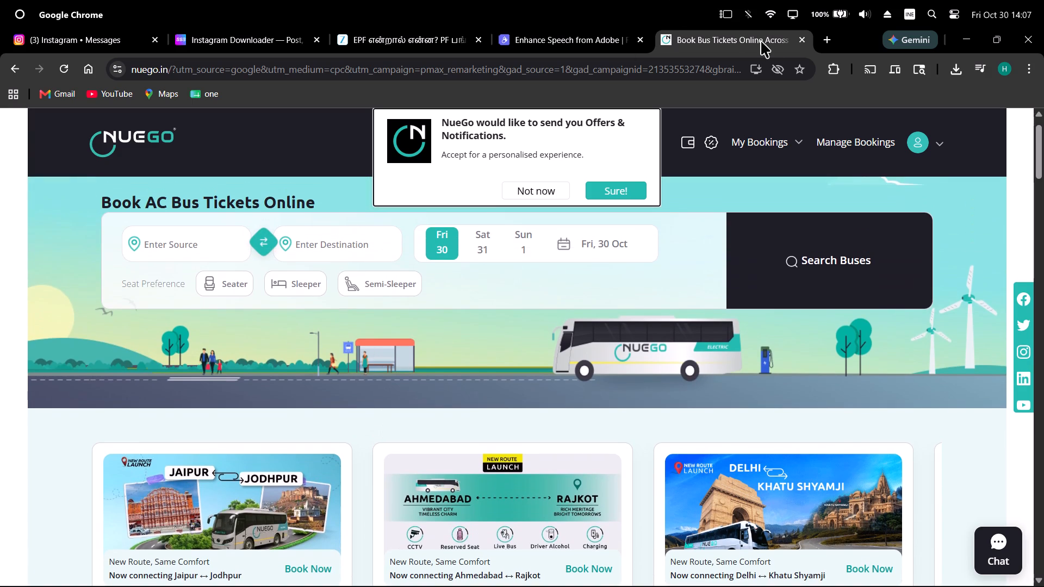
{"action": "left_click", "coordinate": [803, 40]}
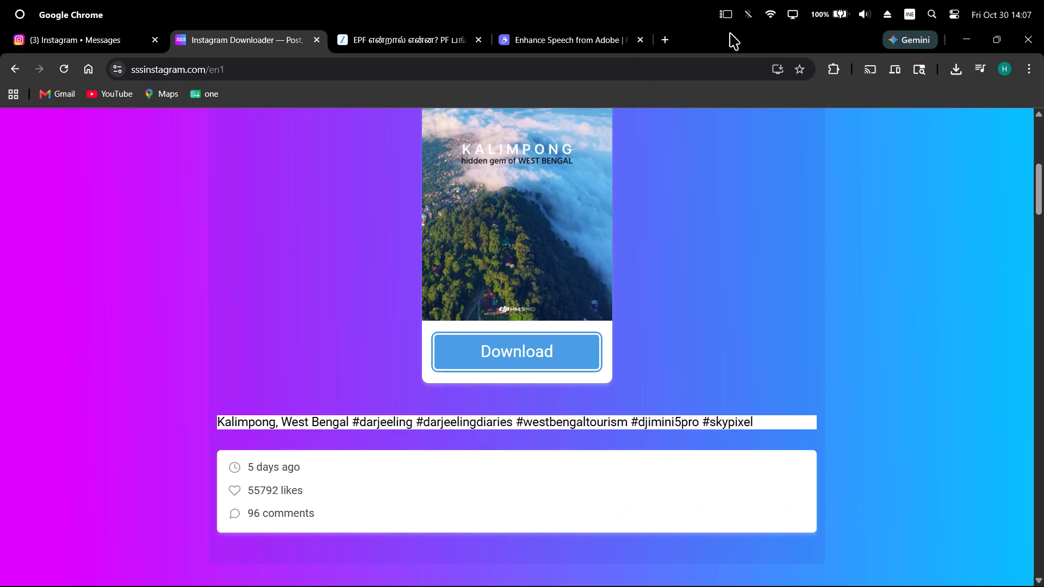
Search Google for "nue trevels" in a new tab.
{"action": "left_click", "coordinate": [669, 33]}
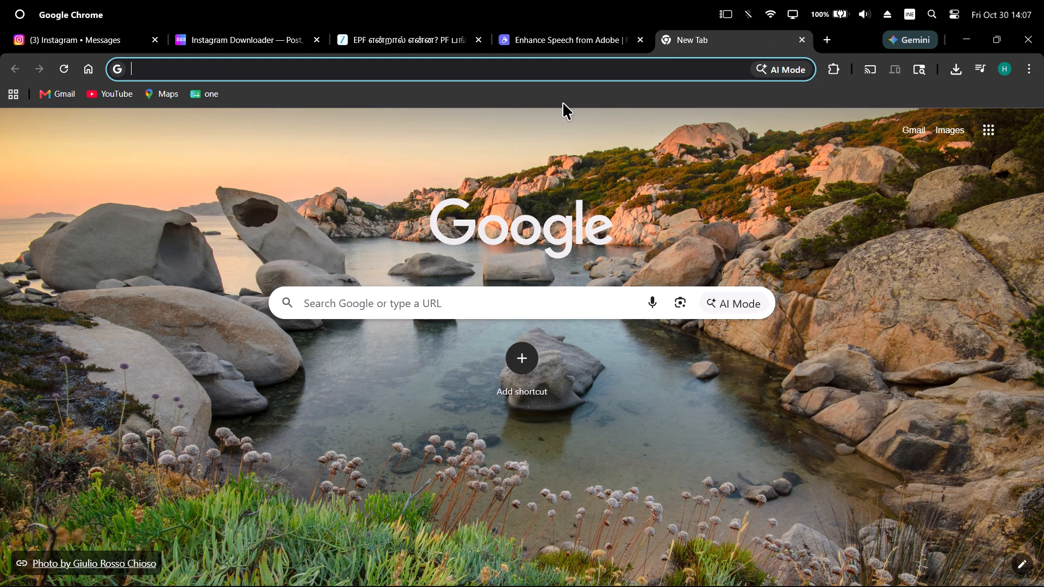
{"action": "left_click", "coordinate": [587, 72]}
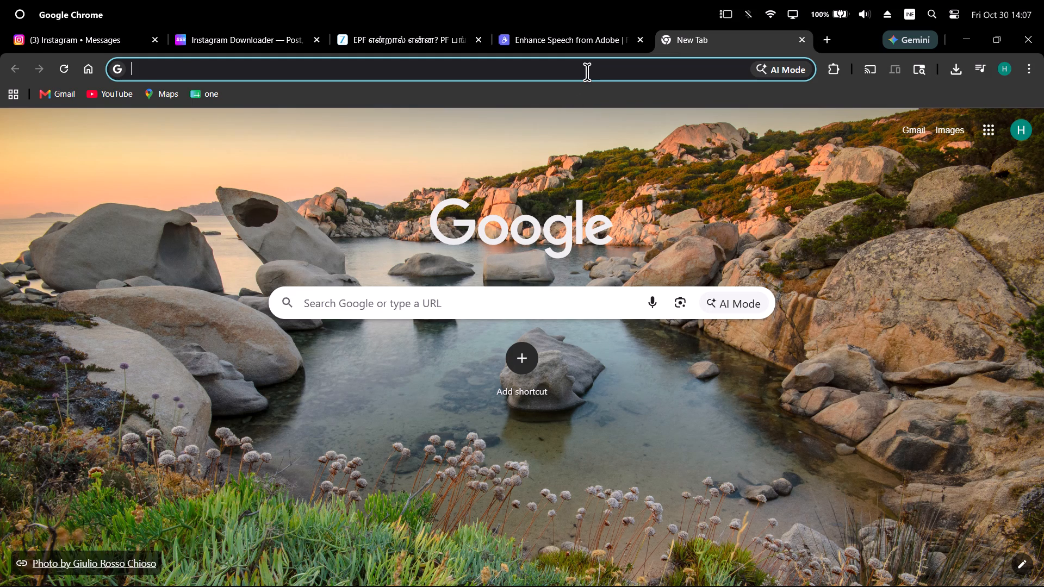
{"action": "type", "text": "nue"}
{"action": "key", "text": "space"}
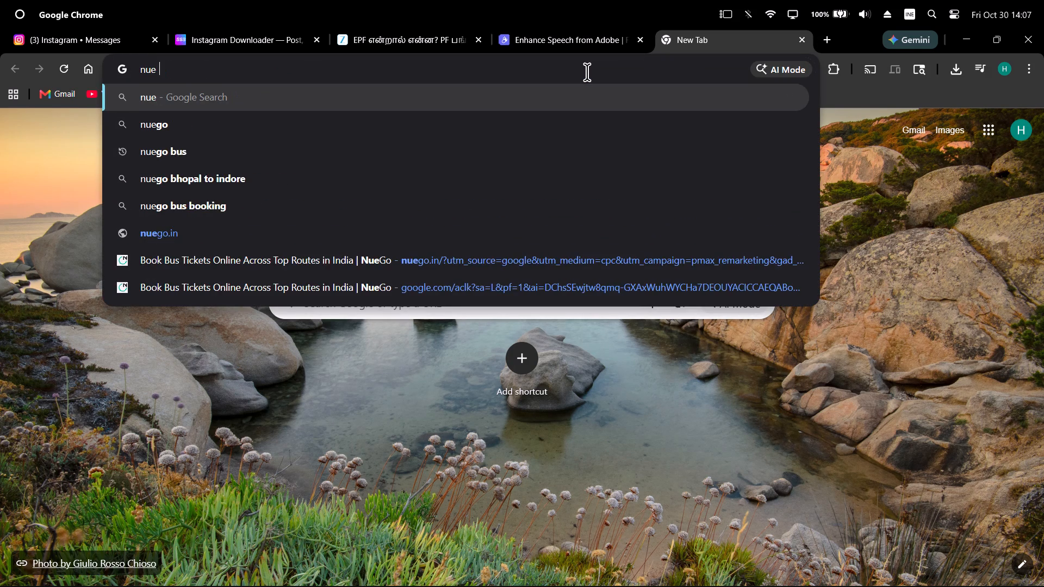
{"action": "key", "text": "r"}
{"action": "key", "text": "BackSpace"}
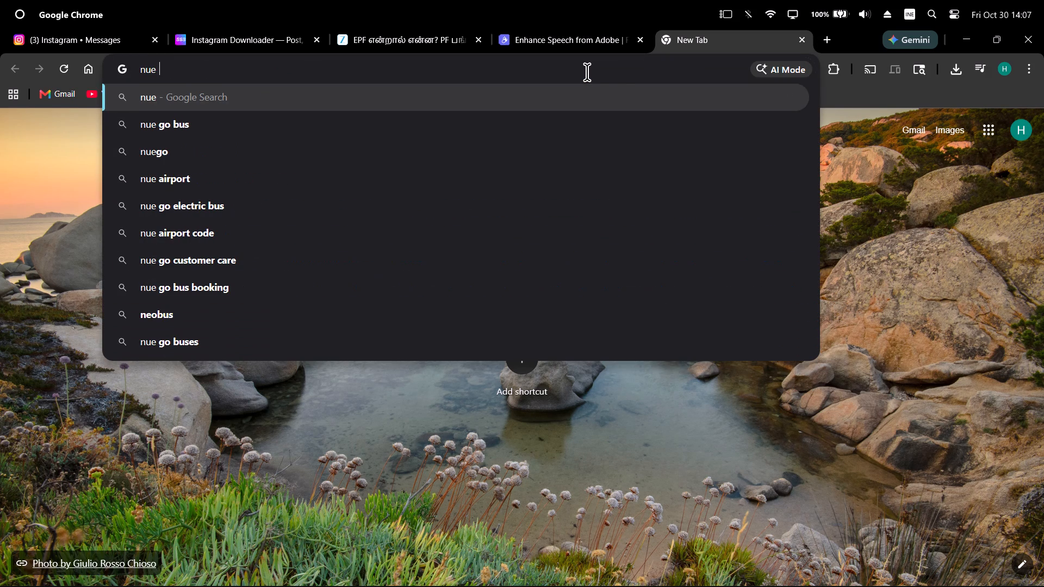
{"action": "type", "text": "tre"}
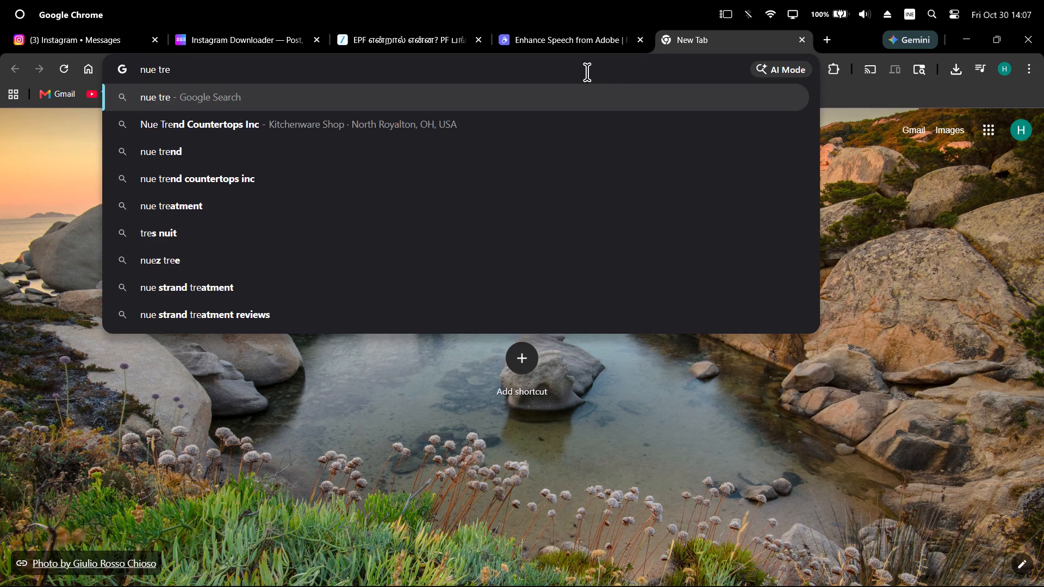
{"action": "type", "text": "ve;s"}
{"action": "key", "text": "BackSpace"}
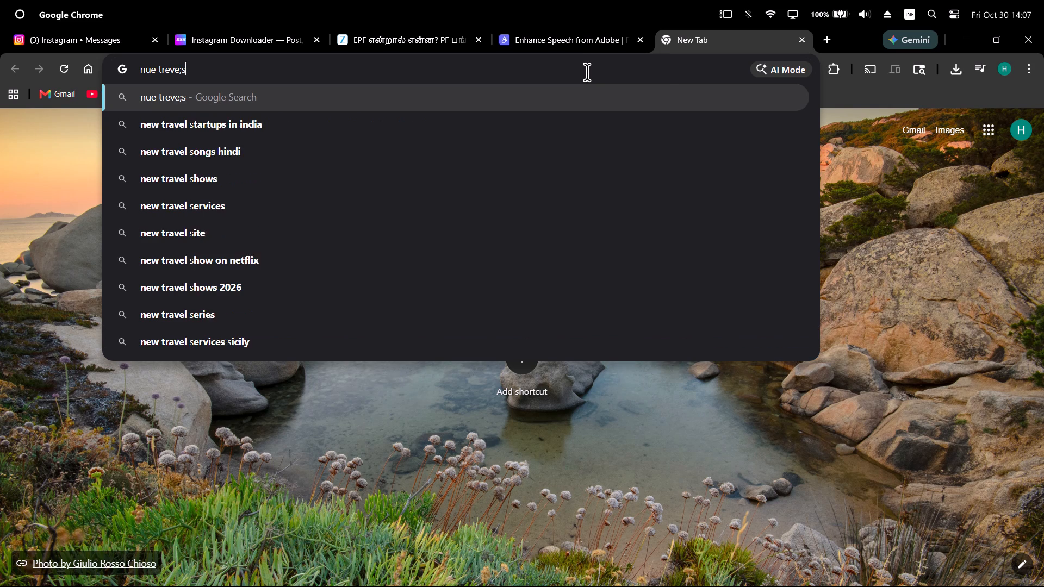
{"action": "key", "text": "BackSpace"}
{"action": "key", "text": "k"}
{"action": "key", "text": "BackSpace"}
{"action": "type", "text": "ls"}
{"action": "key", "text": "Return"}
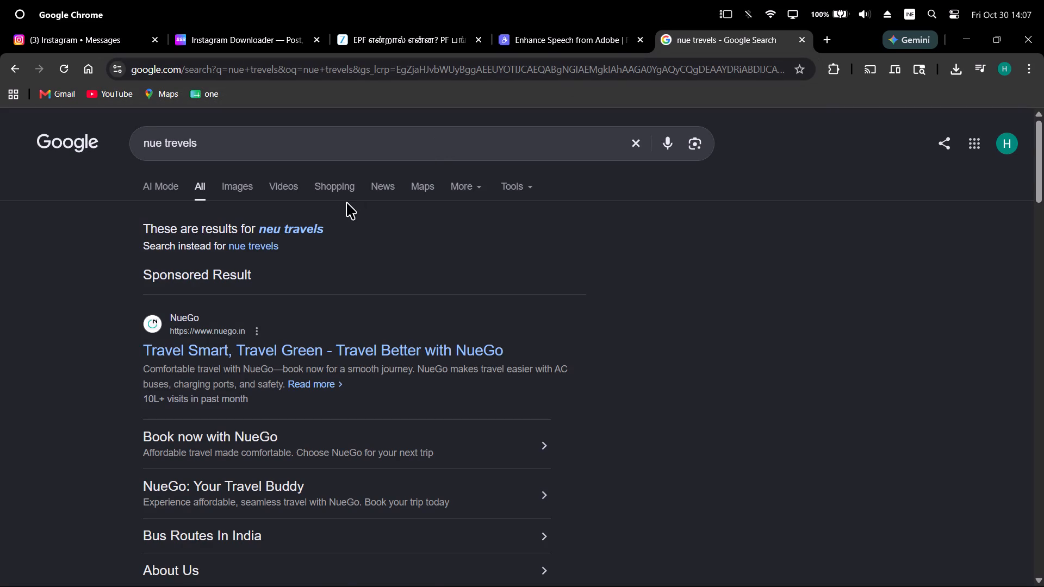
Switch to the suggested spelling "neu travels" and look through the search results for bus operators.
{"action": "left_click", "coordinate": [308, 229]}
{"action": "scroll", "coordinate": [422, 294], "scroll_direction": "down", "scroll_amount": 5}
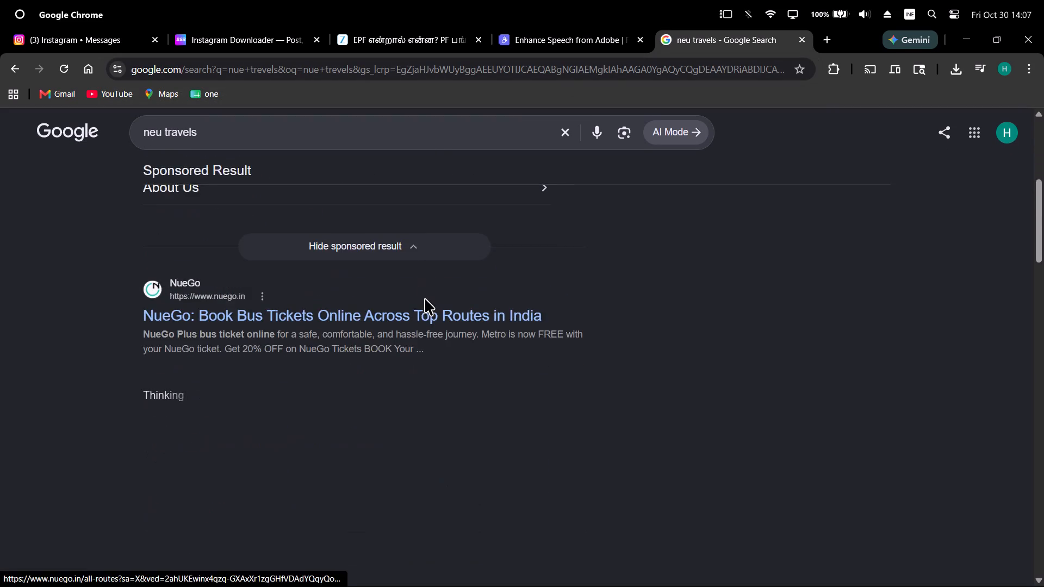
{"action": "scroll", "coordinate": [425, 298], "scroll_direction": "down", "scroll_amount": 9}
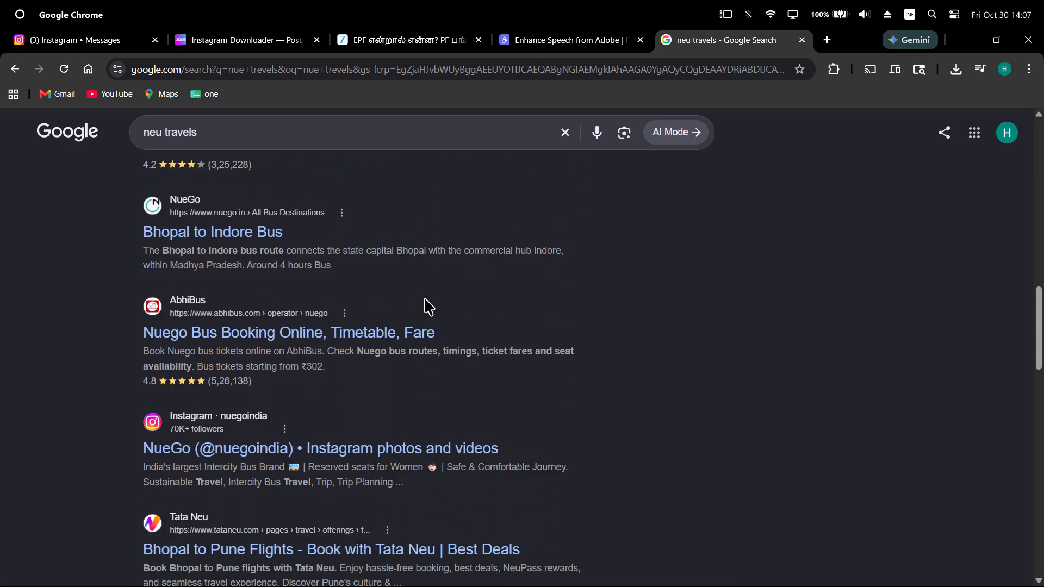
{"action": "scroll", "coordinate": [425, 298], "scroll_direction": "down", "scroll_amount": 2}
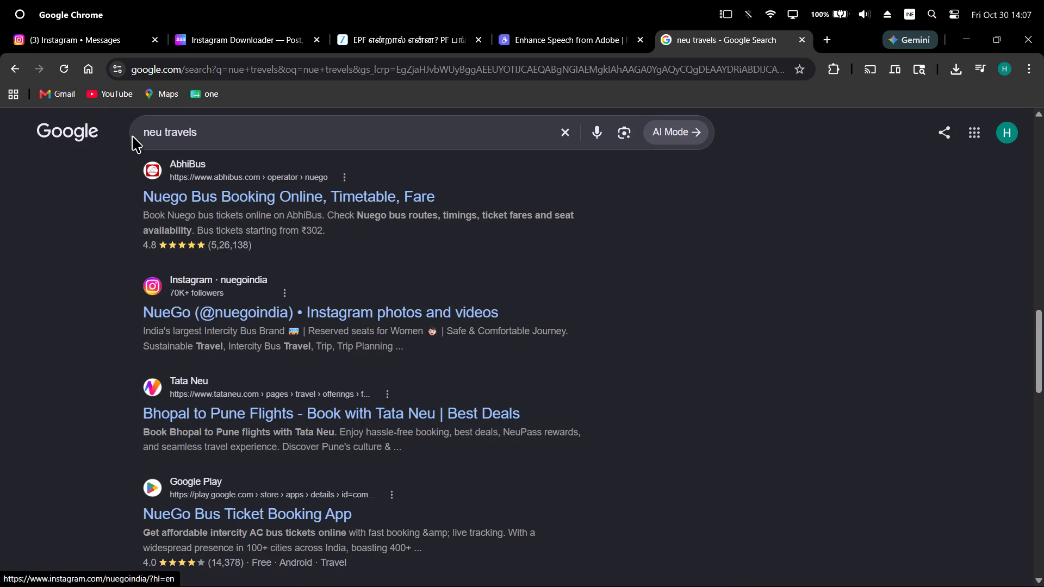
Search Google for "verma travels" instead and open the Verma Travels website.
{"action": "left_click_drag", "start_coordinate": [243, 122], "coordinate": [0, 96]}
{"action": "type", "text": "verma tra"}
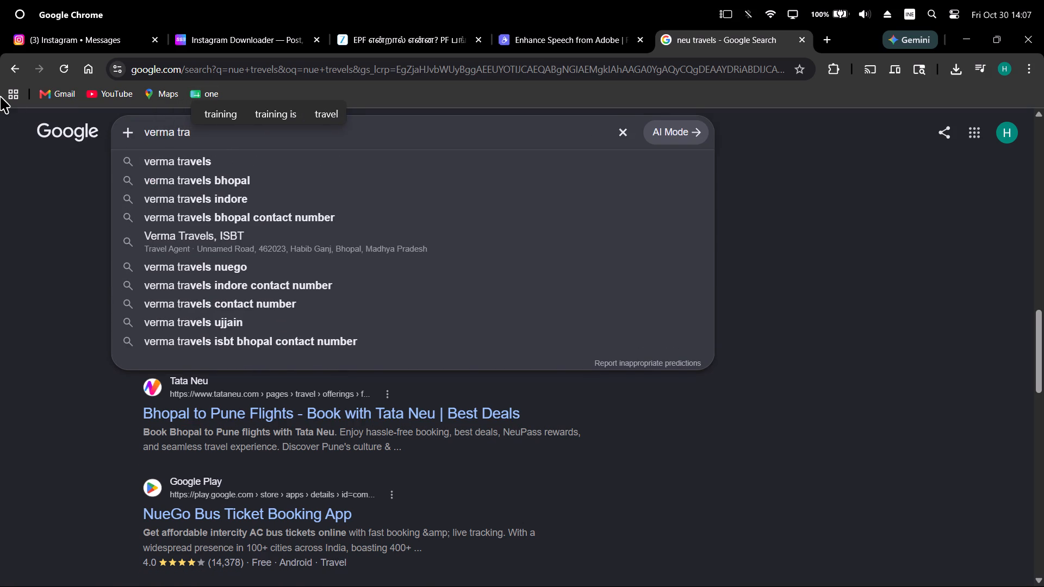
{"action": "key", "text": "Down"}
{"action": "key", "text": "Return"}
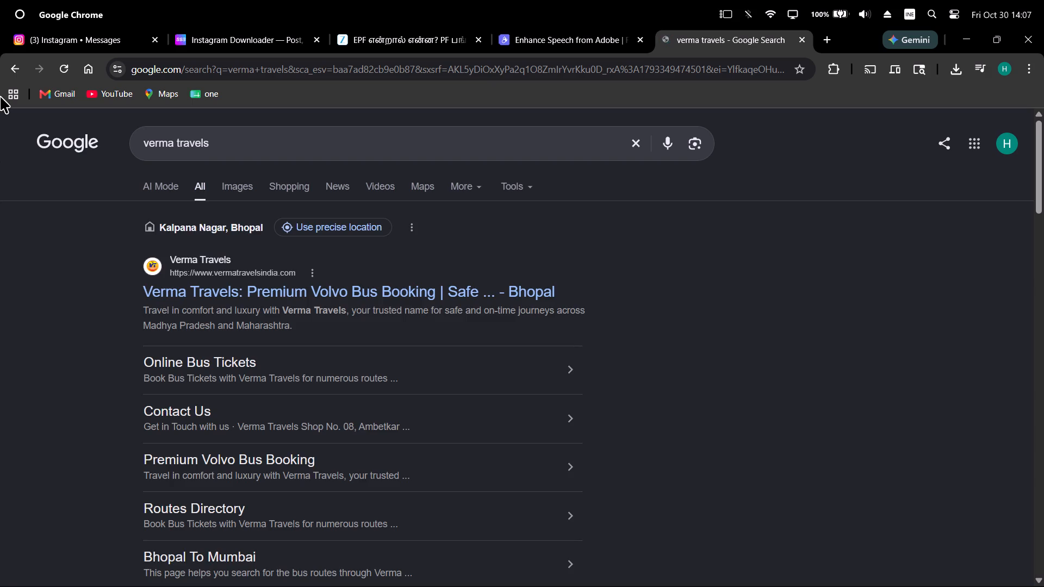
{"action": "left_click", "coordinate": [238, 298]}
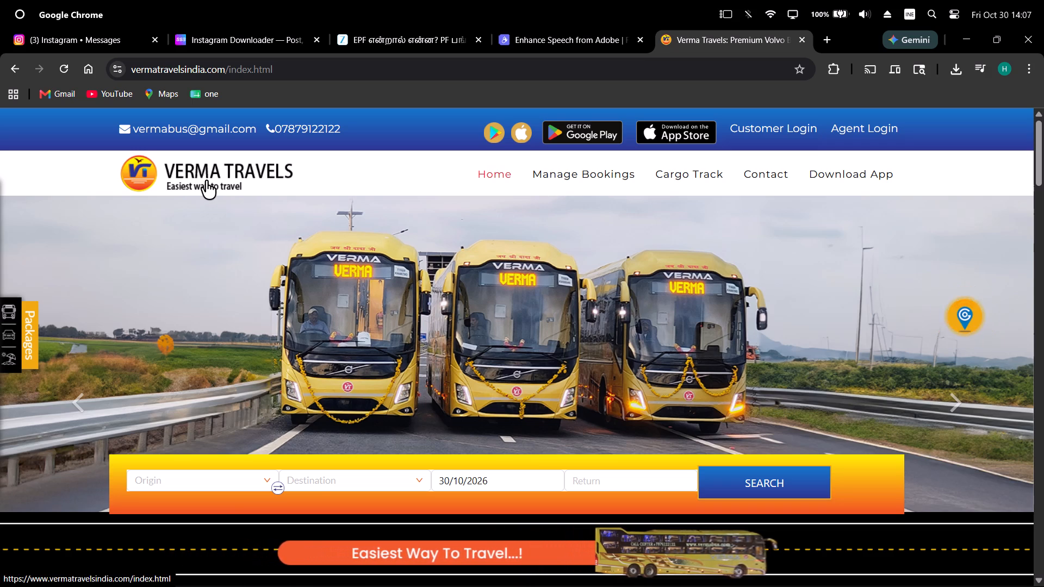
Examine the Verma Travels homepage from the header logo and bus banner down to the Popular Routes section.
{"action": "scroll", "coordinate": [206, 180], "scroll_direction": "up", "scroll_amount": 1}
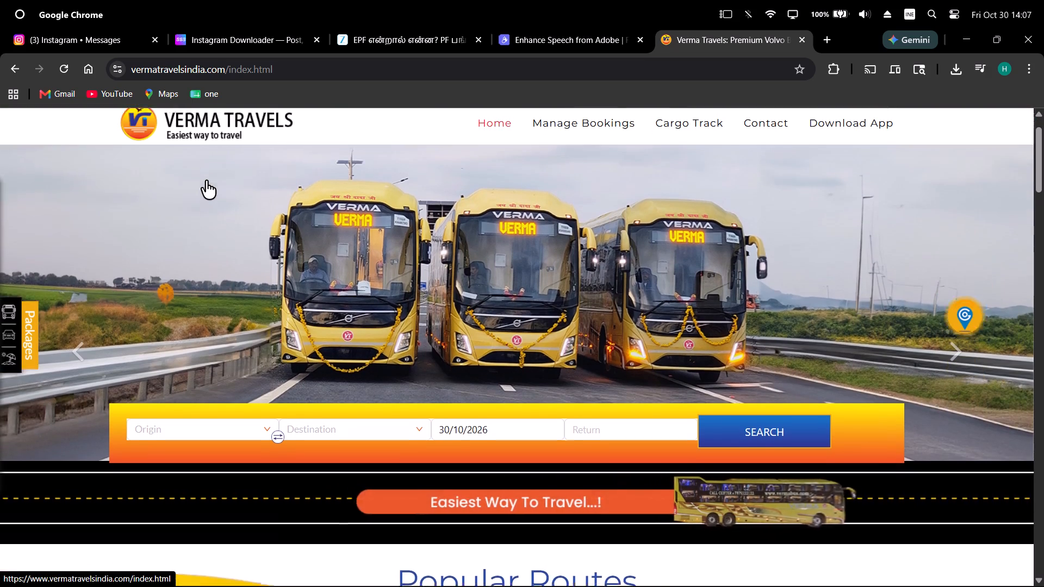
{"action": "scroll", "coordinate": [206, 180], "scroll_direction": "up", "scroll_amount": 1}
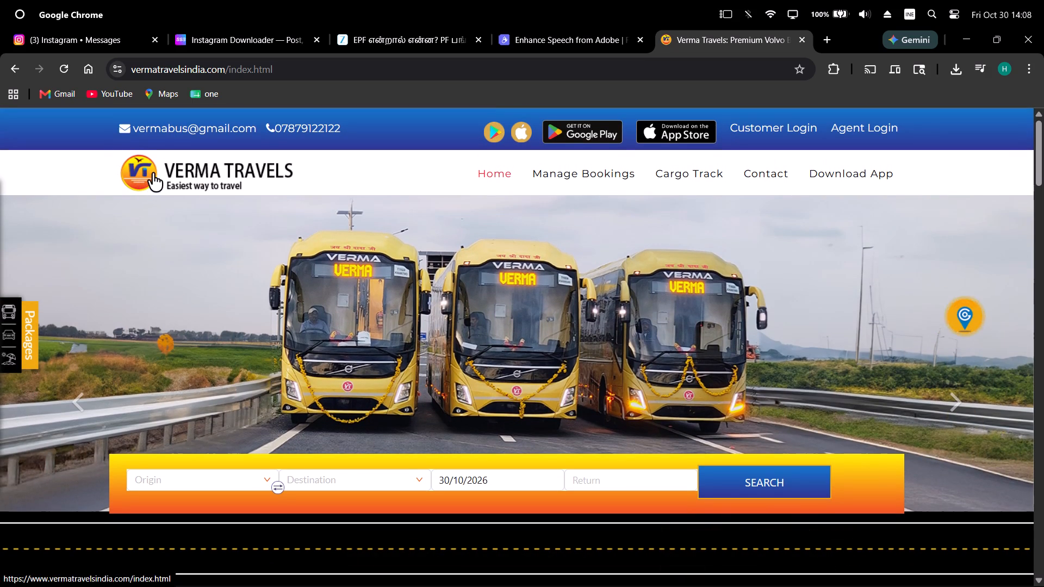
{"action": "scroll", "coordinate": [159, 169], "scroll_direction": "down", "scroll_amount": 3}
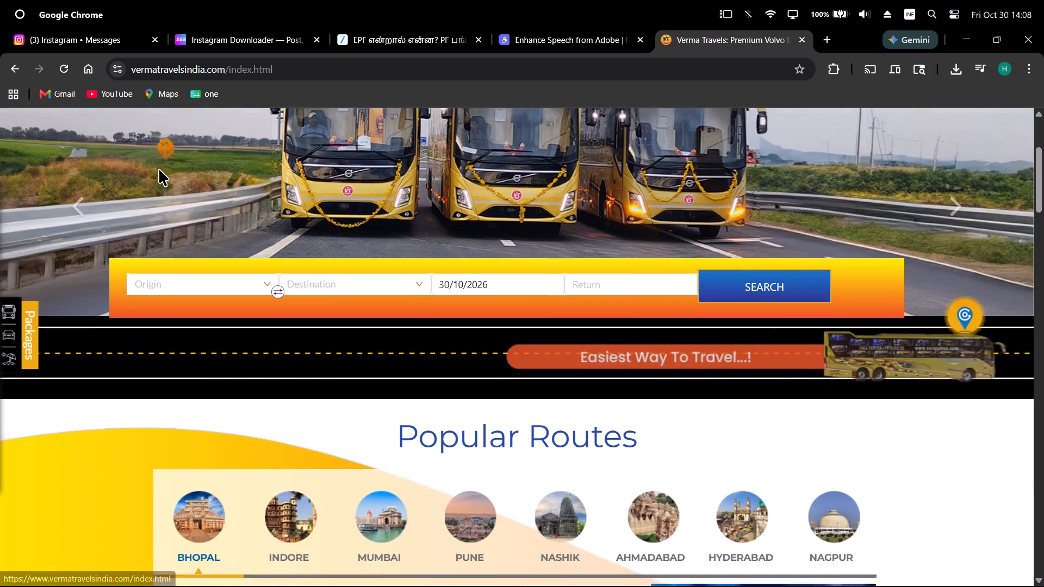
{"action": "scroll", "coordinate": [159, 169], "scroll_direction": "down", "scroll_amount": 2}
{"action": "scroll", "coordinate": [159, 169], "scroll_direction": "up", "scroll_amount": 1}
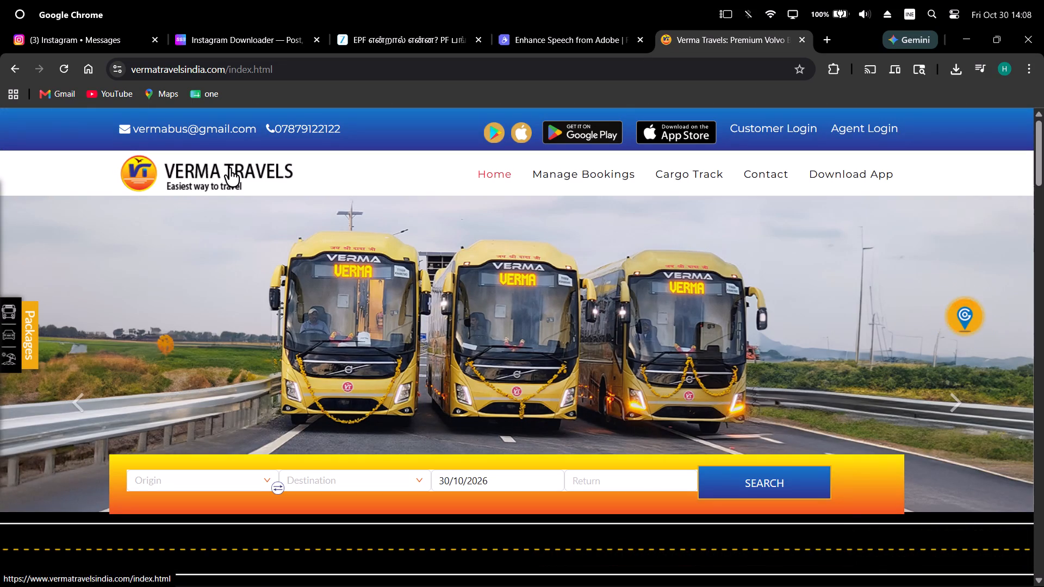
Browse the Verma Travels homepage down to the mobile app section and return to the top, examining its sections and banners.
{"action": "scroll", "coordinate": [229, 167], "scroll_direction": "down", "scroll_amount": 2}
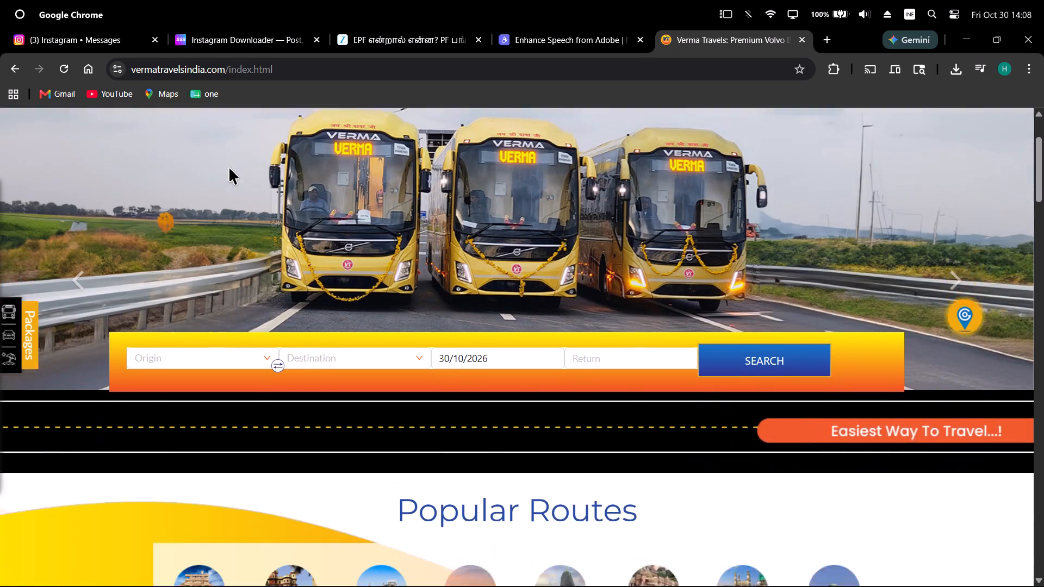
{"action": "scroll", "coordinate": [229, 167], "scroll_direction": "down", "scroll_amount": 5}
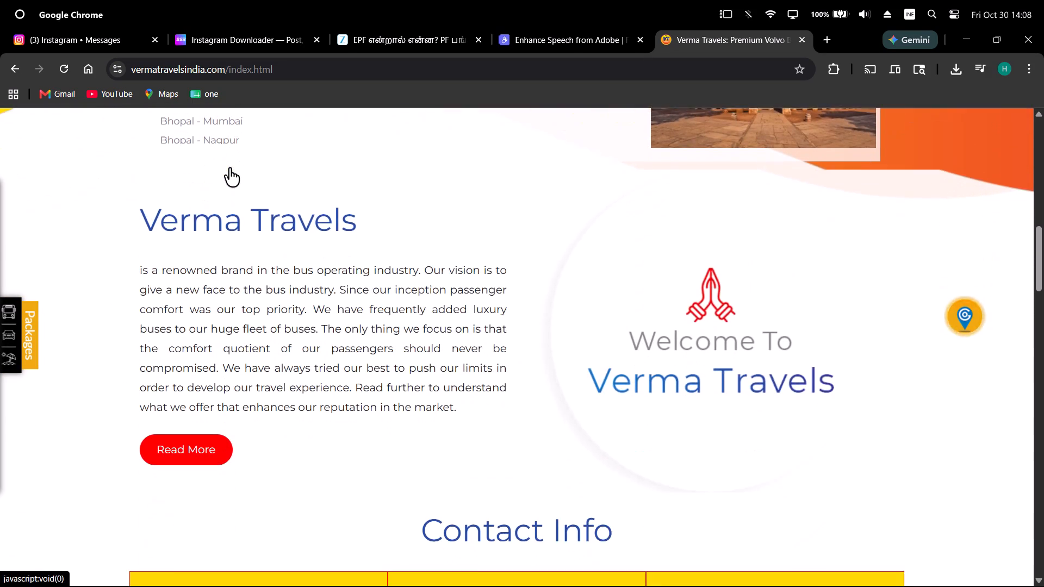
{"action": "scroll", "coordinate": [229, 167], "scroll_direction": "down", "scroll_amount": 5}
{"action": "scroll", "coordinate": [229, 167], "scroll_direction": "up", "scroll_amount": 1}
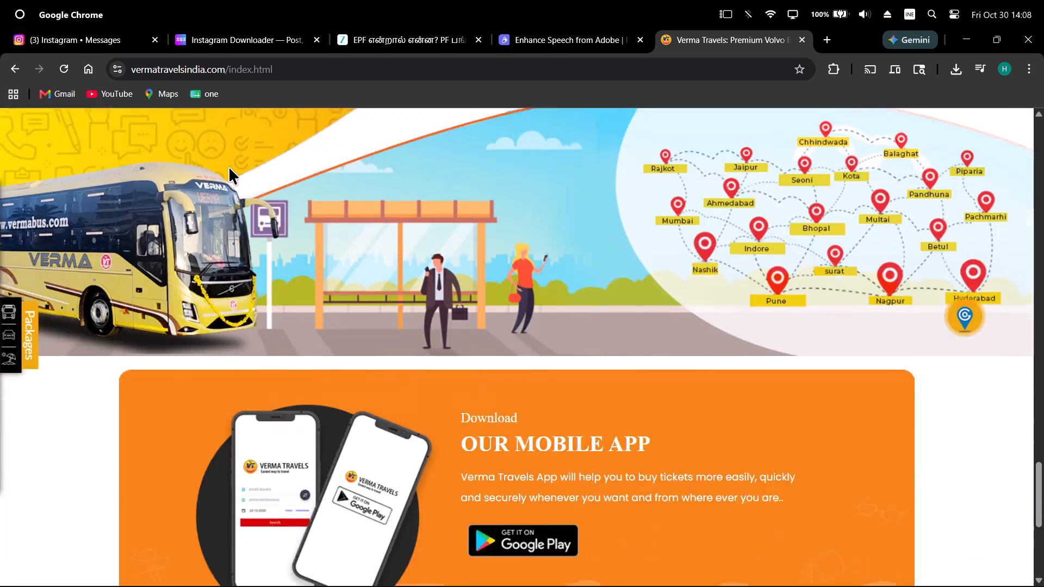
{"action": "scroll", "coordinate": [229, 167], "scroll_direction": "up", "scroll_amount": 2}
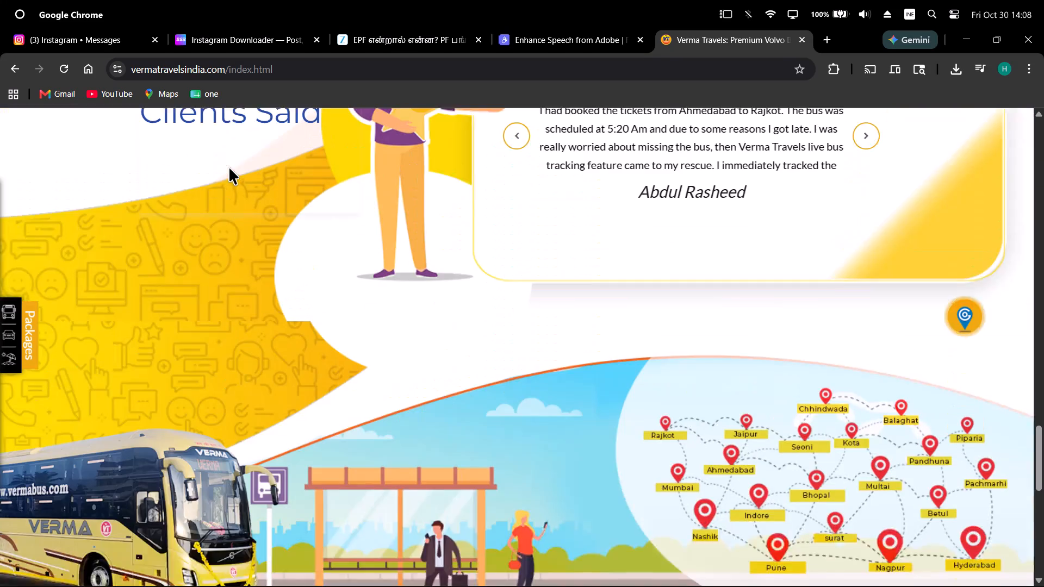
{"action": "scroll", "coordinate": [229, 167], "scroll_direction": "up", "scroll_amount": 3}
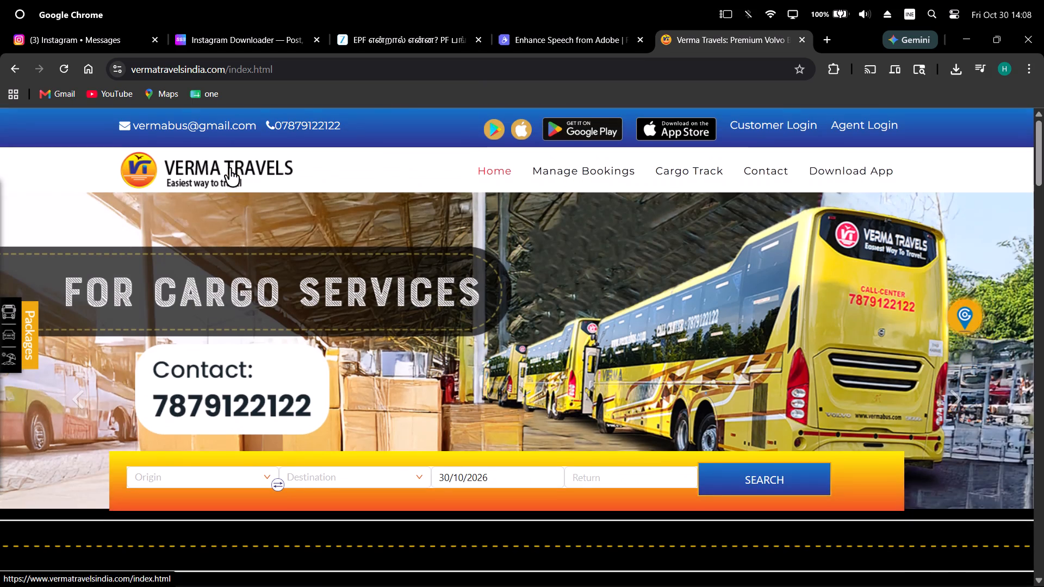
{"action": "scroll", "coordinate": [229, 167], "scroll_direction": "up", "scroll_amount": 1}
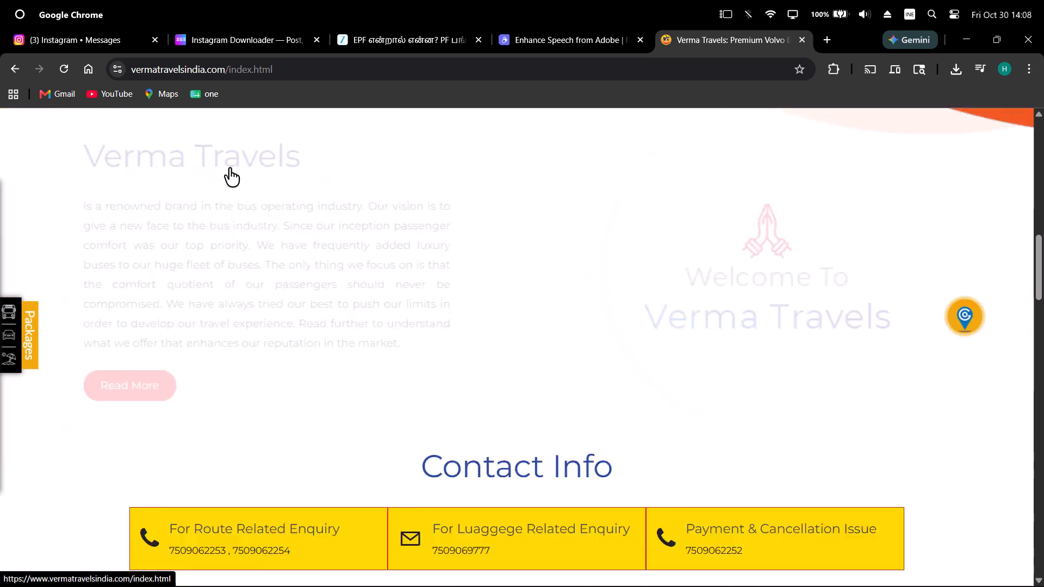
{"action": "scroll", "coordinate": [229, 167], "scroll_direction": "up", "scroll_amount": 1}
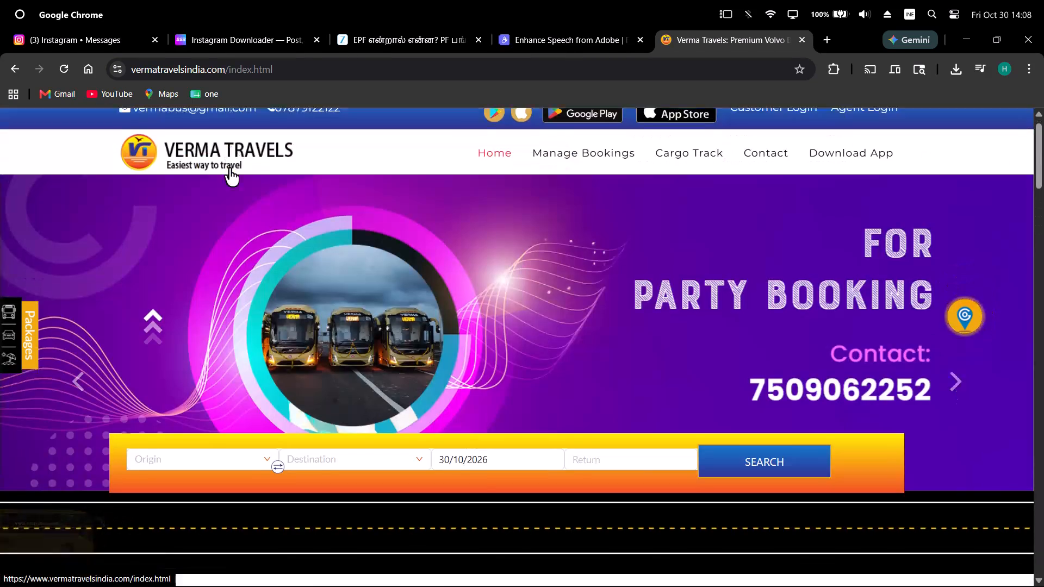
{"action": "scroll", "coordinate": [229, 167], "scroll_direction": "up", "scroll_amount": 1}
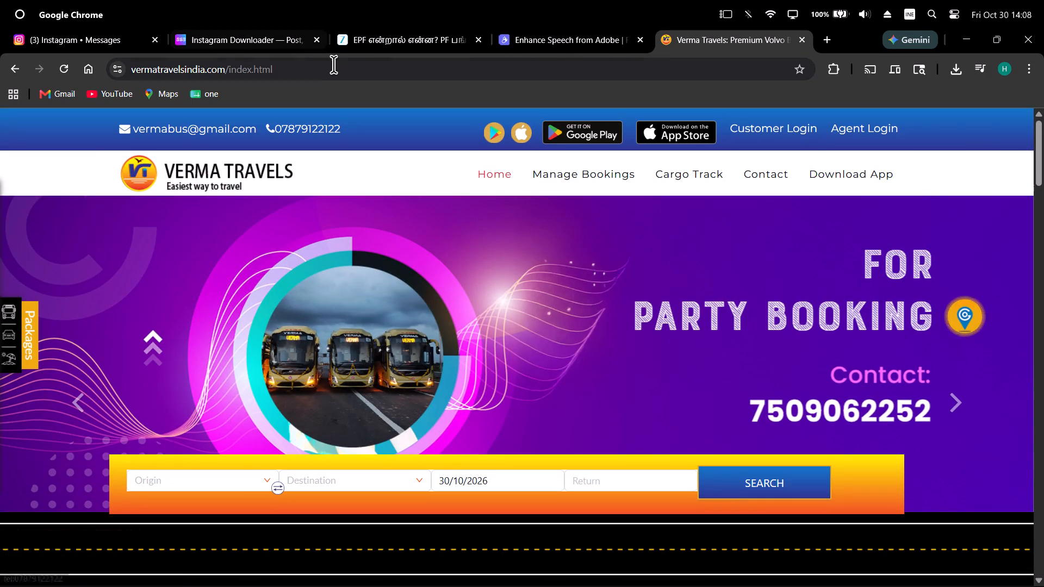
Search Google in a new tab for "nuego verma travels bhopal".
{"action": "left_click", "coordinate": [826, 37]}
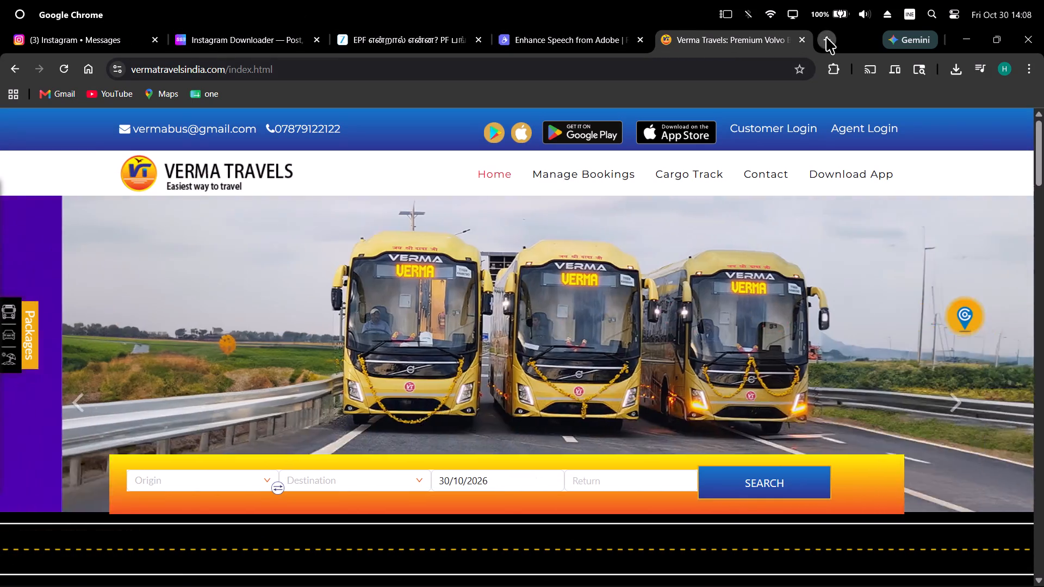
{"action": "left_click", "coordinate": [593, 58]}
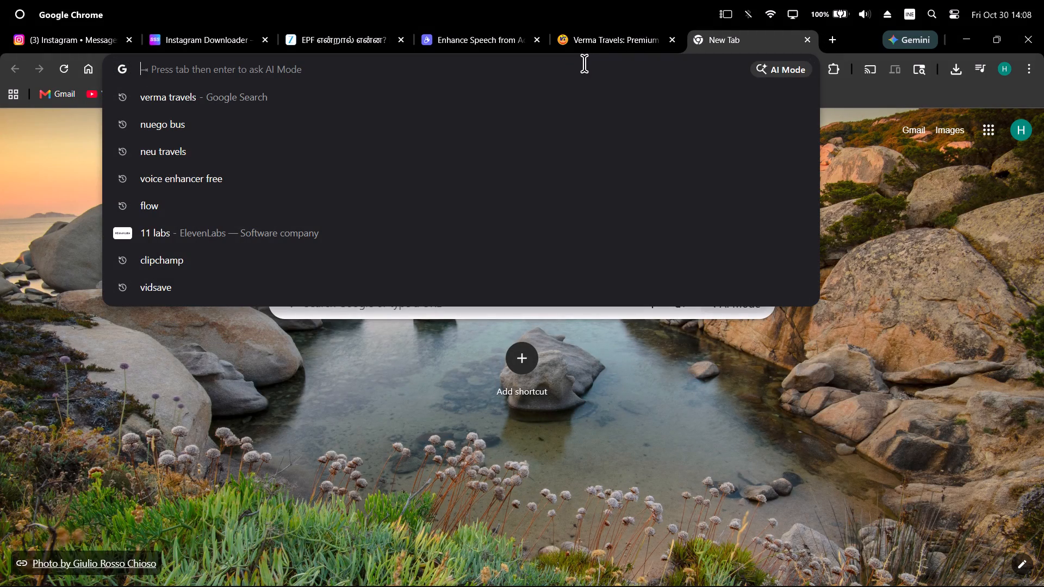
{"action": "type", "text": "nuego ver"}
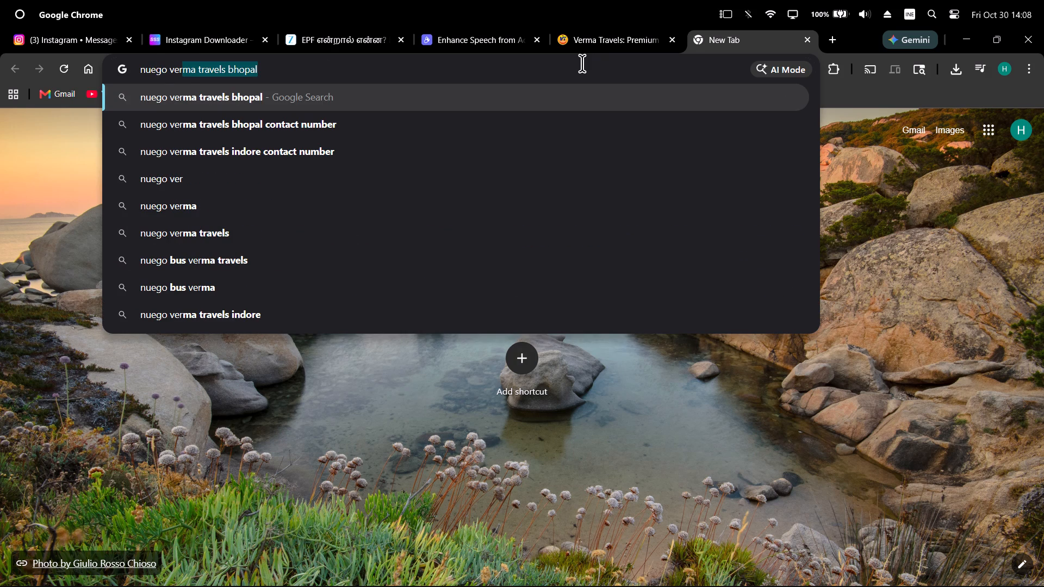
{"action": "key", "text": "Down"}
{"action": "key", "text": "Up"}
{"action": "key", "text": "Return"}
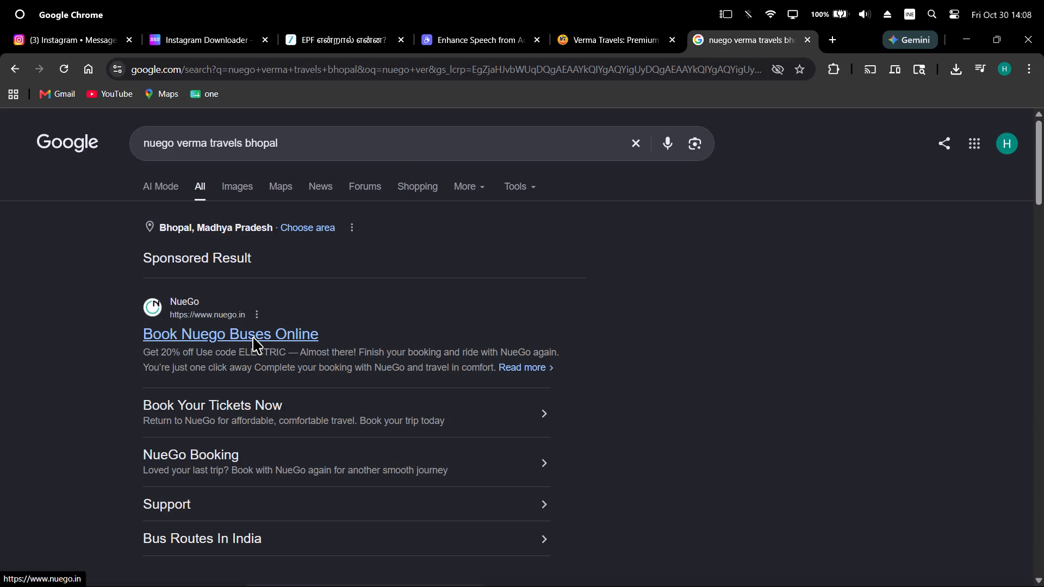
Examine the search results for Verma Travels and NueGo locations and booking sites, and return to the Verma Travels page.
{"action": "scroll", "coordinate": [253, 337], "scroll_direction": "down", "scroll_amount": 2}
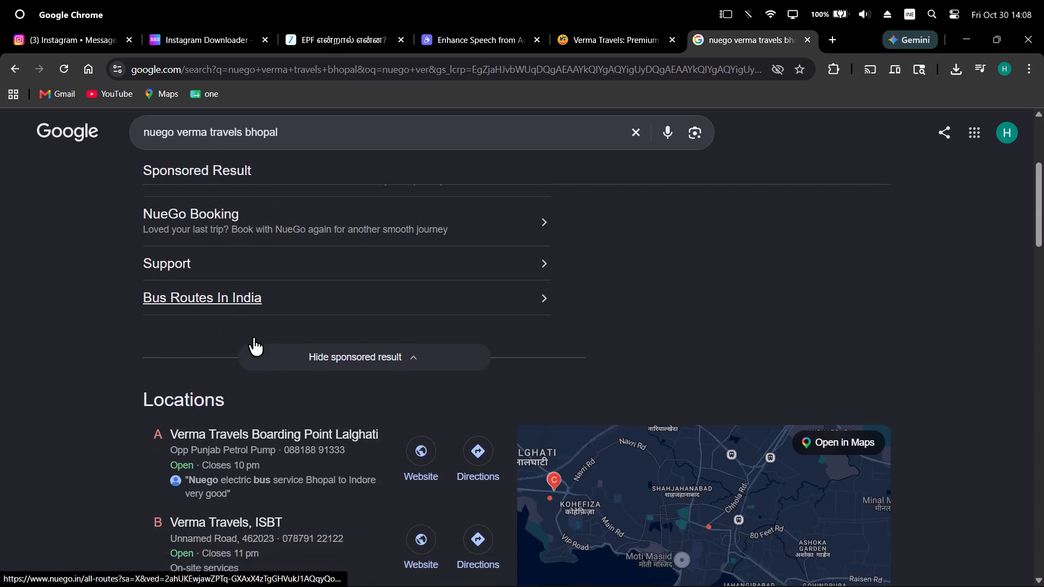
{"action": "scroll", "coordinate": [253, 337], "scroll_direction": "down", "scroll_amount": 2}
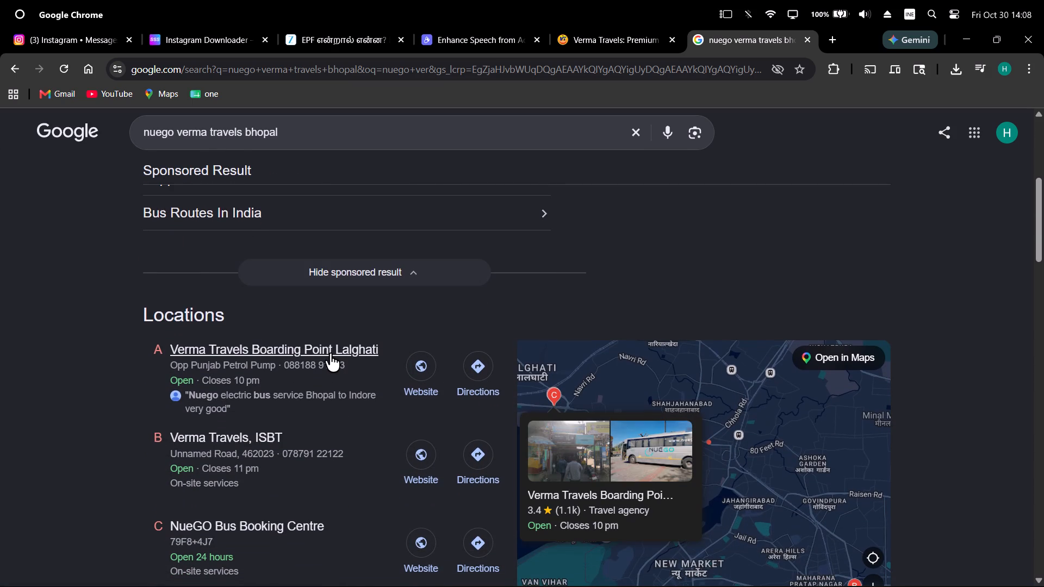
{"action": "scroll", "coordinate": [328, 353], "scroll_direction": "down", "scroll_amount": 1}
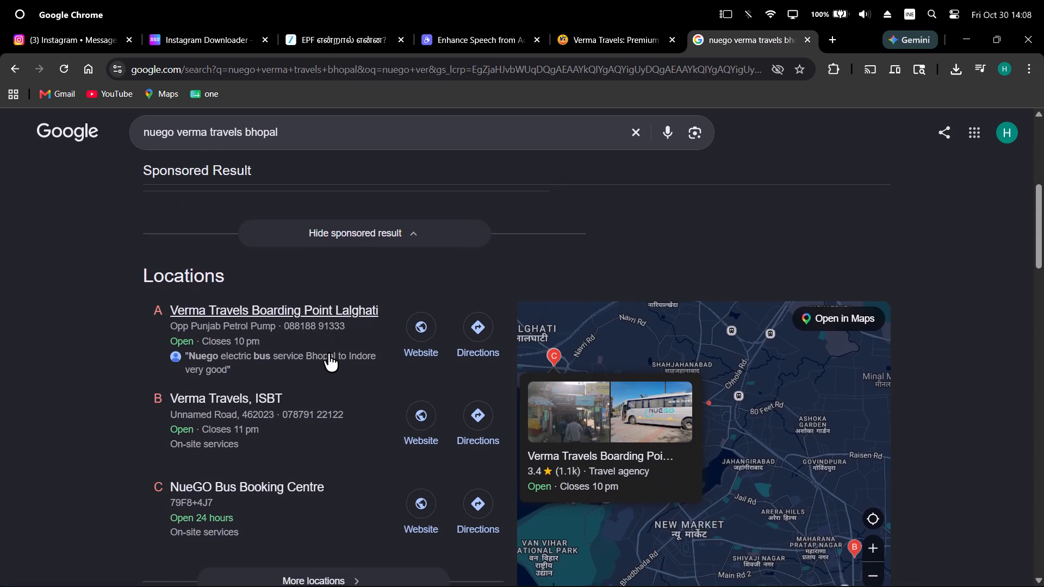
{"action": "scroll", "coordinate": [328, 353], "scroll_direction": "down", "scroll_amount": 3}
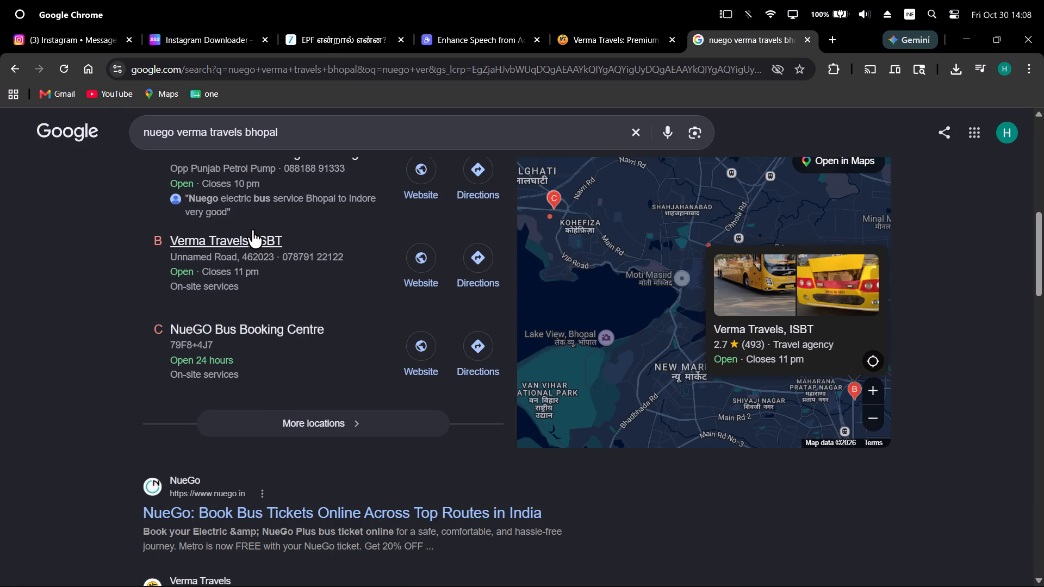
{"action": "scroll", "coordinate": [252, 229], "scroll_direction": "down", "scroll_amount": 1}
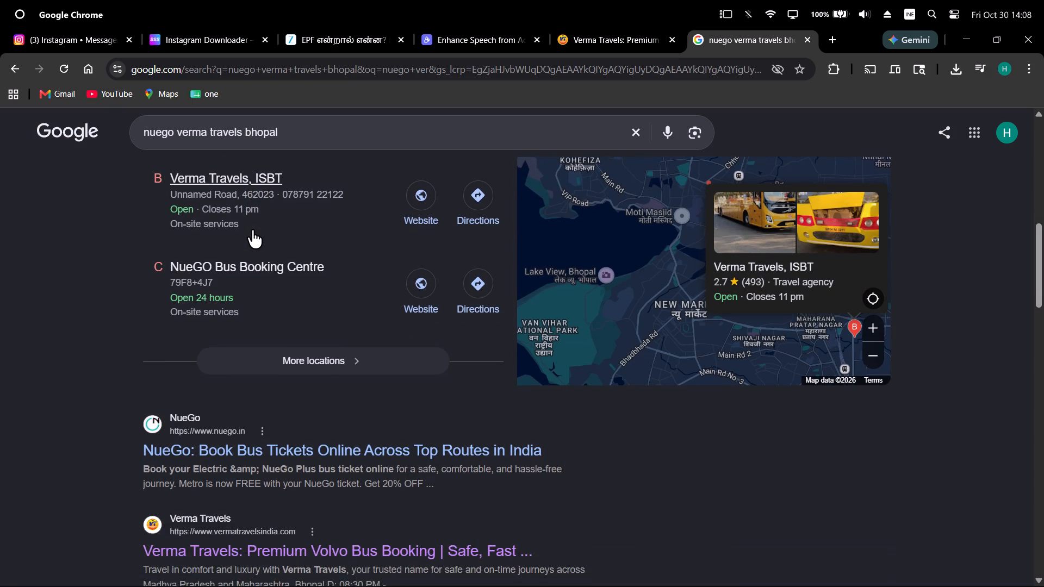
{"action": "scroll", "coordinate": [252, 229], "scroll_direction": "down", "scroll_amount": 4}
{"action": "scroll", "coordinate": [252, 229], "scroll_direction": "right", "scroll_amount": 1}
{"action": "scroll", "coordinate": [252, 229], "scroll_direction": "left", "scroll_amount": 2}
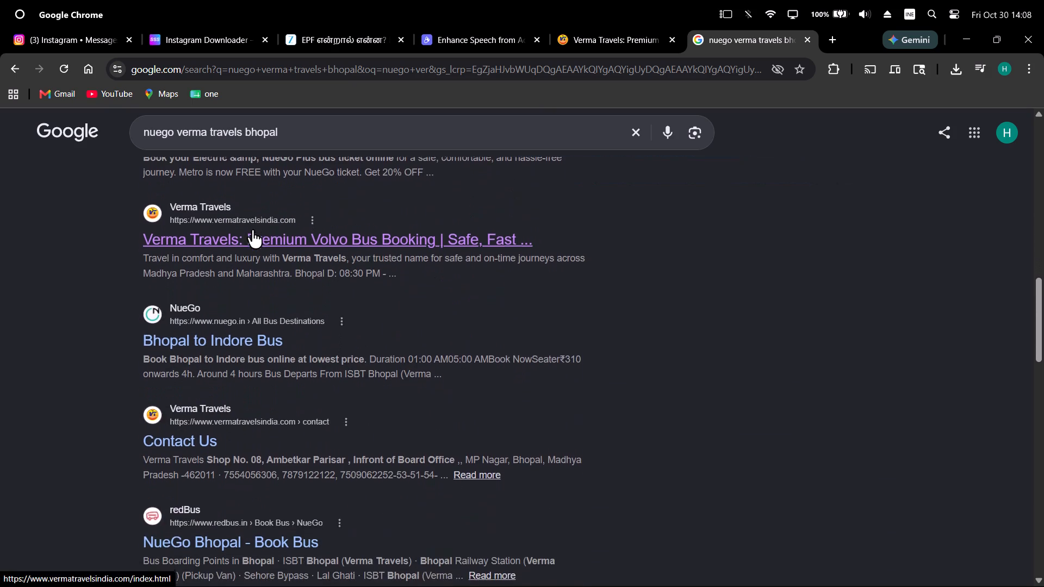
{"action": "scroll", "coordinate": [252, 229], "scroll_direction": "left", "scroll_amount": 5}
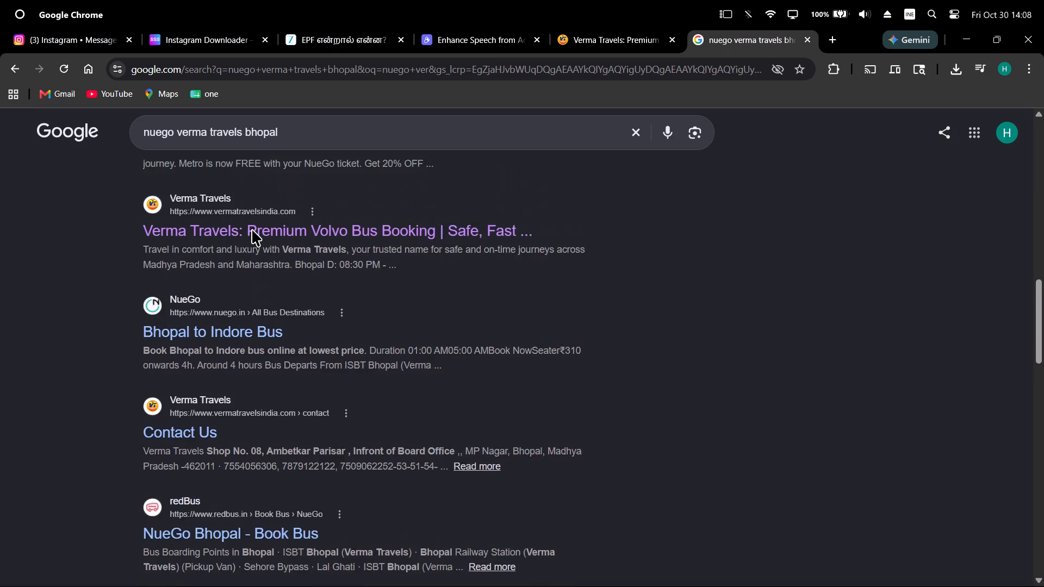
{"action": "scroll", "coordinate": [252, 229], "scroll_direction": "left", "scroll_amount": 3}
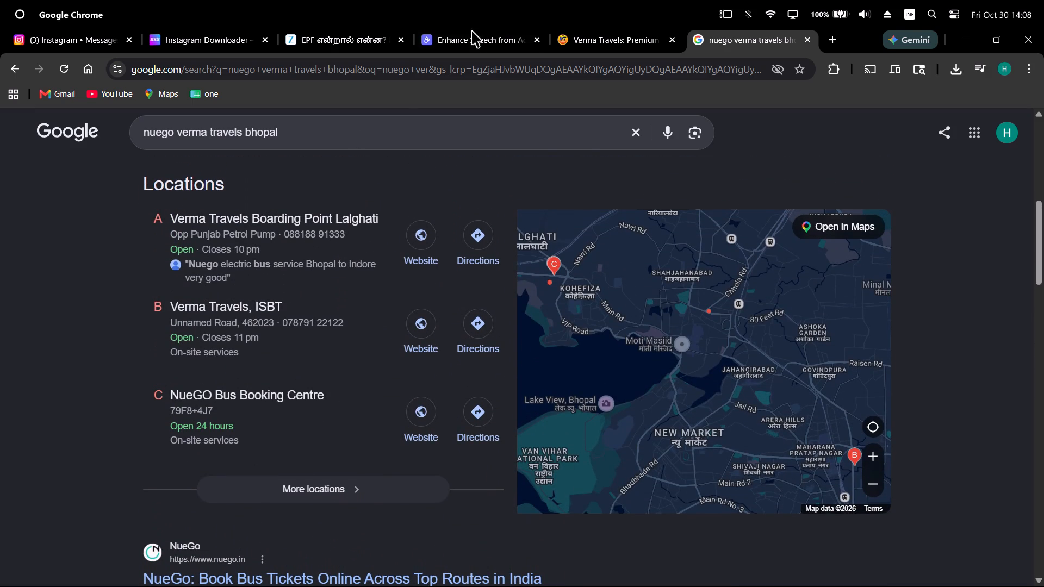
{"action": "left_click", "coordinate": [575, 41]}
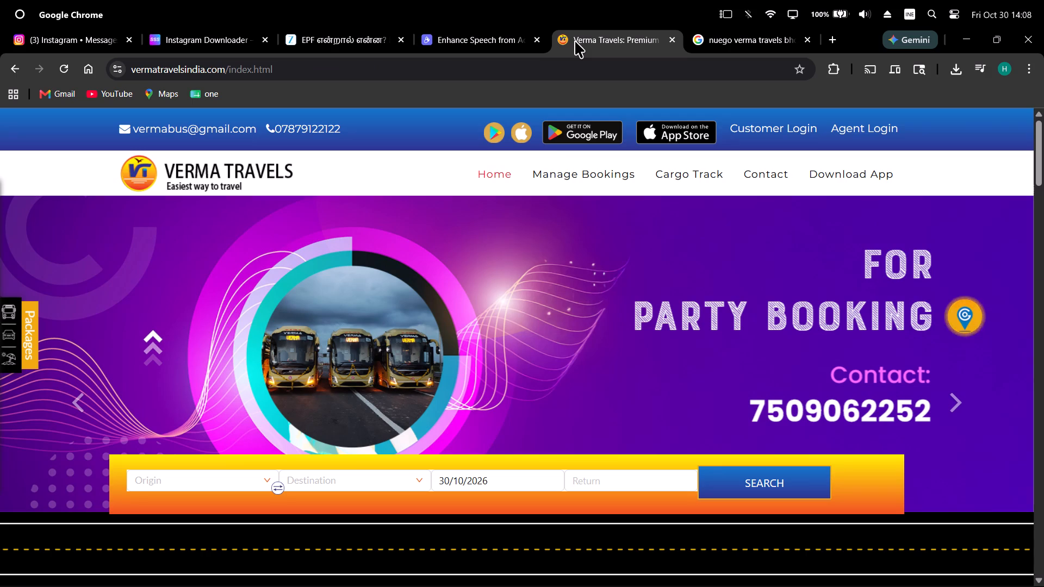
{"action": "key", "text": "x"}
Switch to CapCut and look through the showroom footage in the media library, previewing C4661, C4664, C4791 and C4680.
{"action": "key", "text": "alt+Tab"}
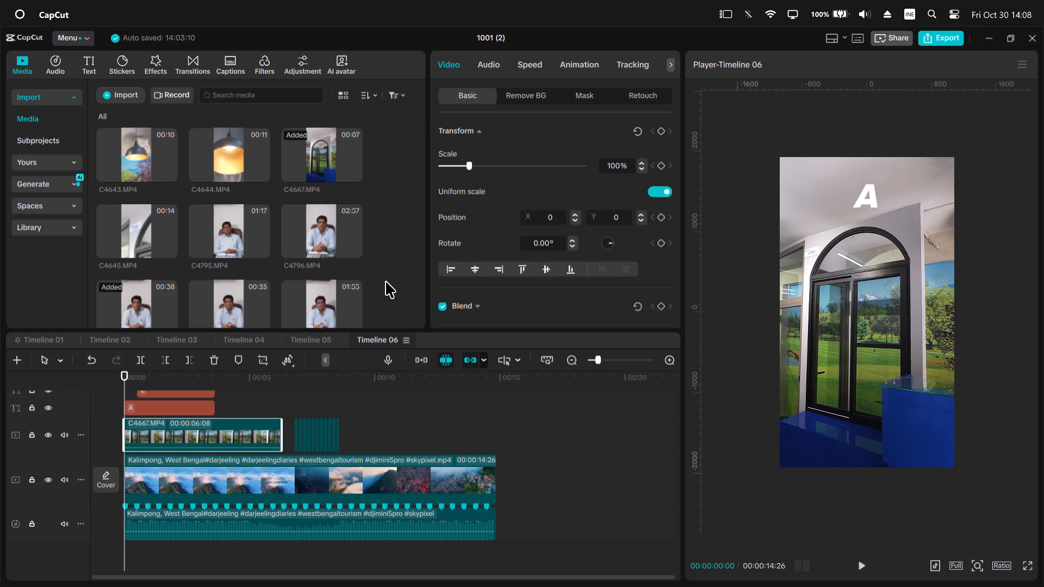
{"action": "scroll", "coordinate": [141, 182], "scroll_direction": "down", "scroll_amount": 8}
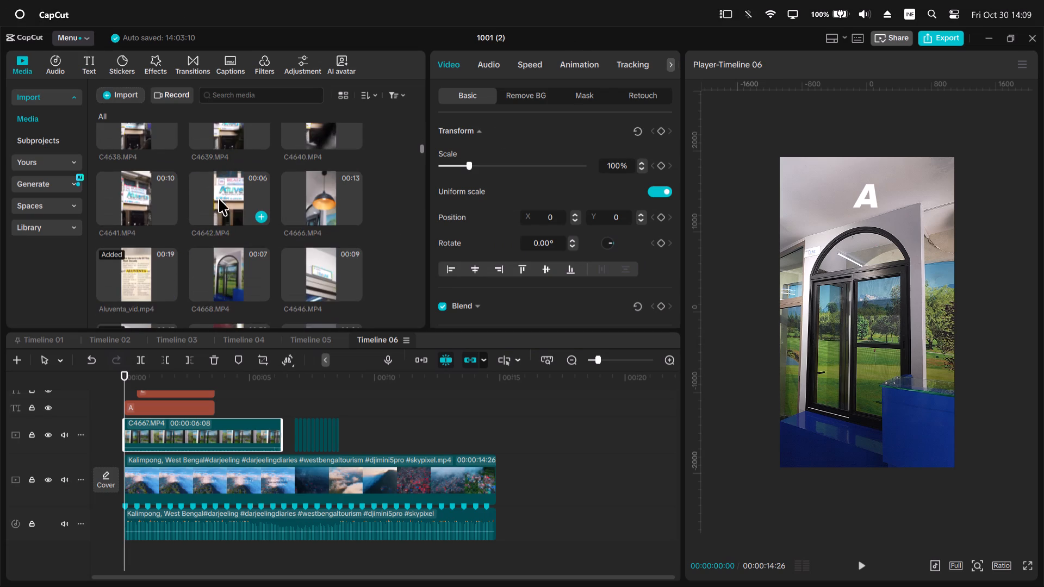
{"action": "scroll", "coordinate": [222, 209], "scroll_direction": "down", "scroll_amount": 3}
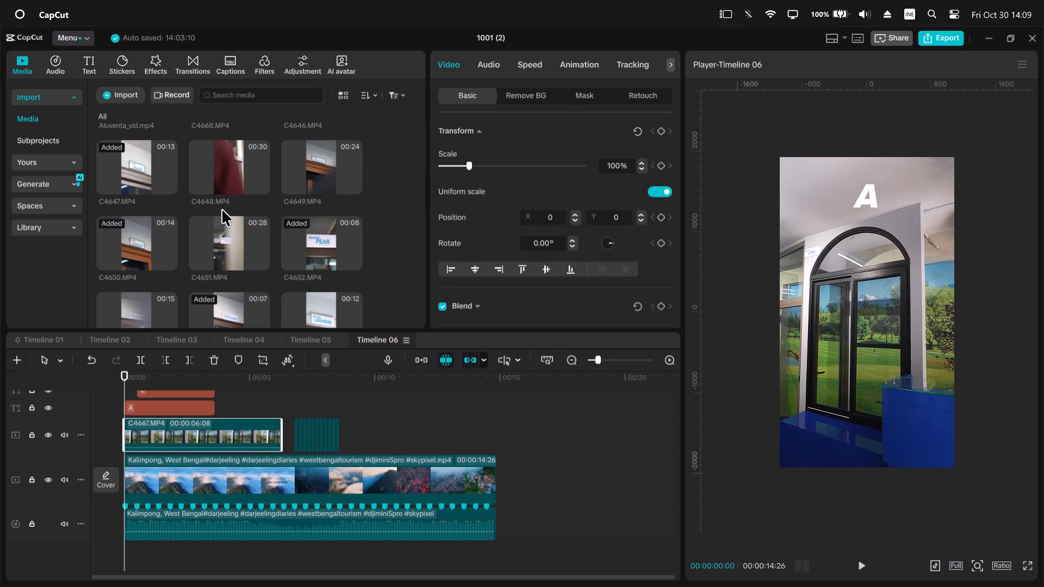
{"action": "scroll", "coordinate": [222, 209], "scroll_direction": "down", "scroll_amount": 5}
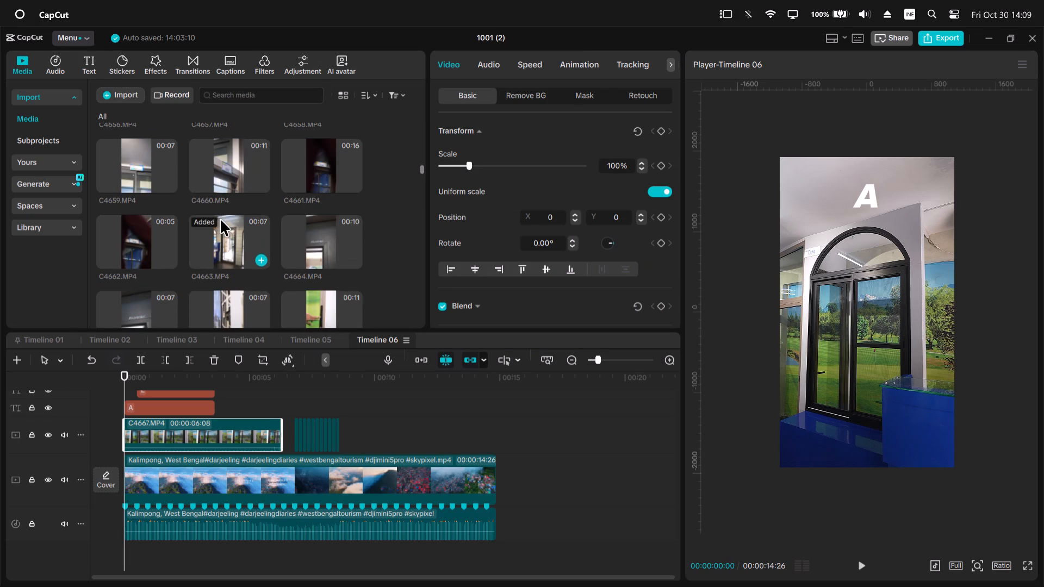
{"action": "left_click", "coordinate": [311, 178]}
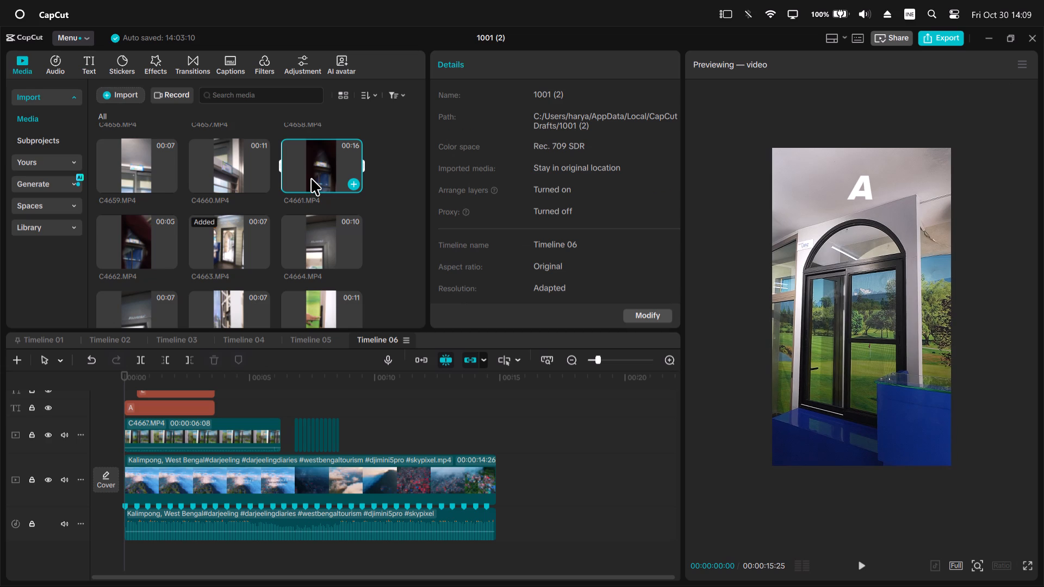
{"action": "left_click", "coordinate": [382, 173]}
{"action": "left_click", "coordinate": [340, 167]}
{"action": "key", "text": "space"}
{"action": "scroll", "coordinate": [331, 179], "scroll_direction": "down", "scroll_amount": 1}
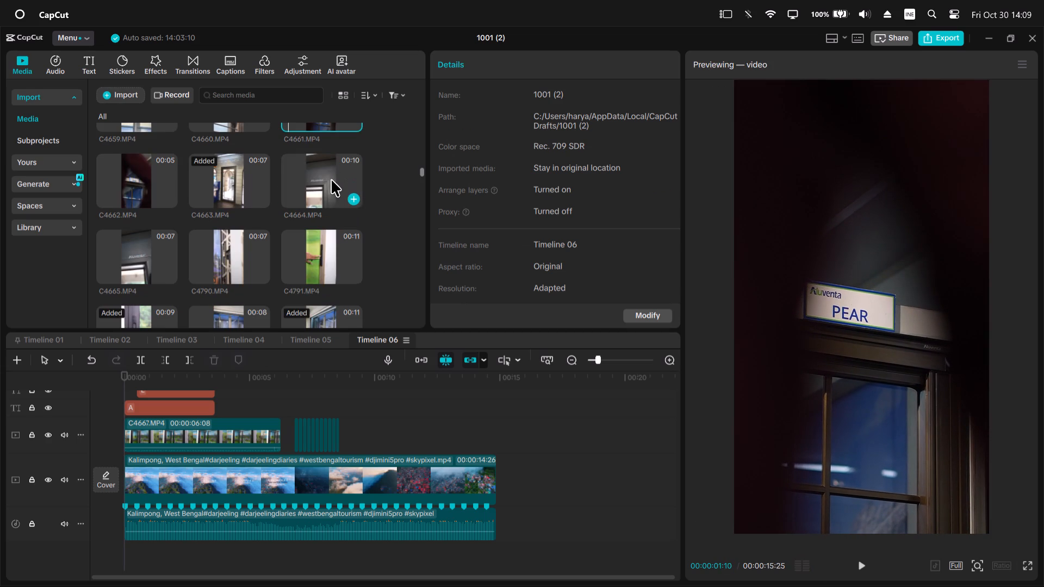
{"action": "left_click", "coordinate": [331, 180]}
{"action": "key", "text": "space"}
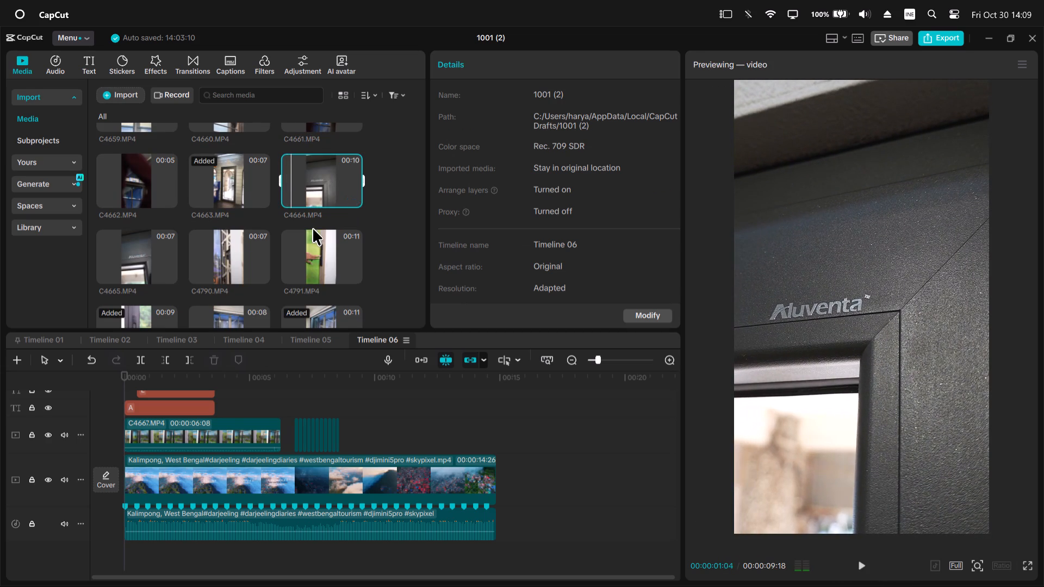
{"action": "left_click", "coordinate": [311, 253]}
{"action": "scroll", "coordinate": [313, 236], "scroll_direction": "down", "scroll_amount": 2}
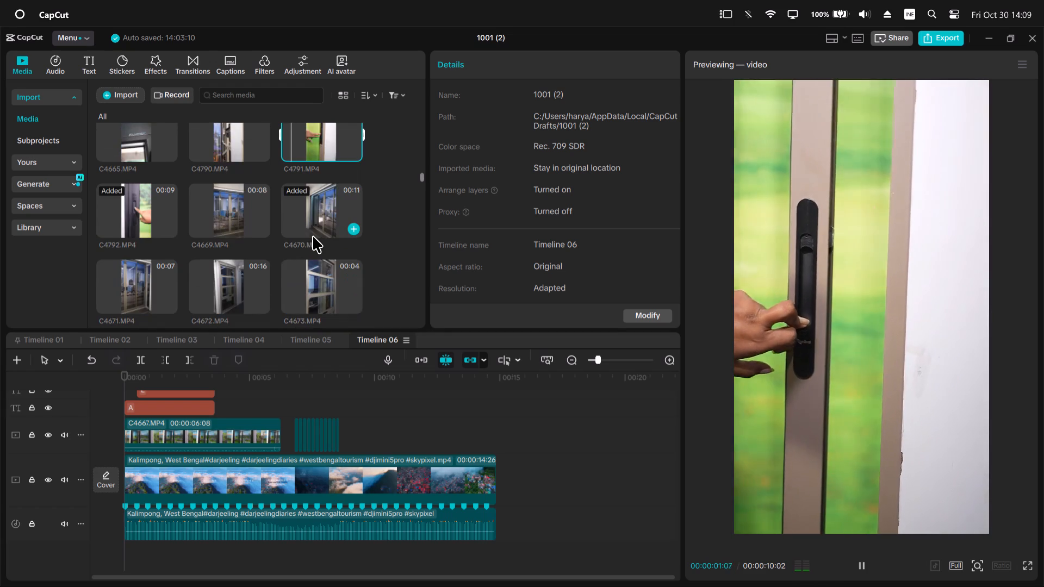
{"action": "scroll", "coordinate": [313, 236], "scroll_direction": "down", "scroll_amount": 4}
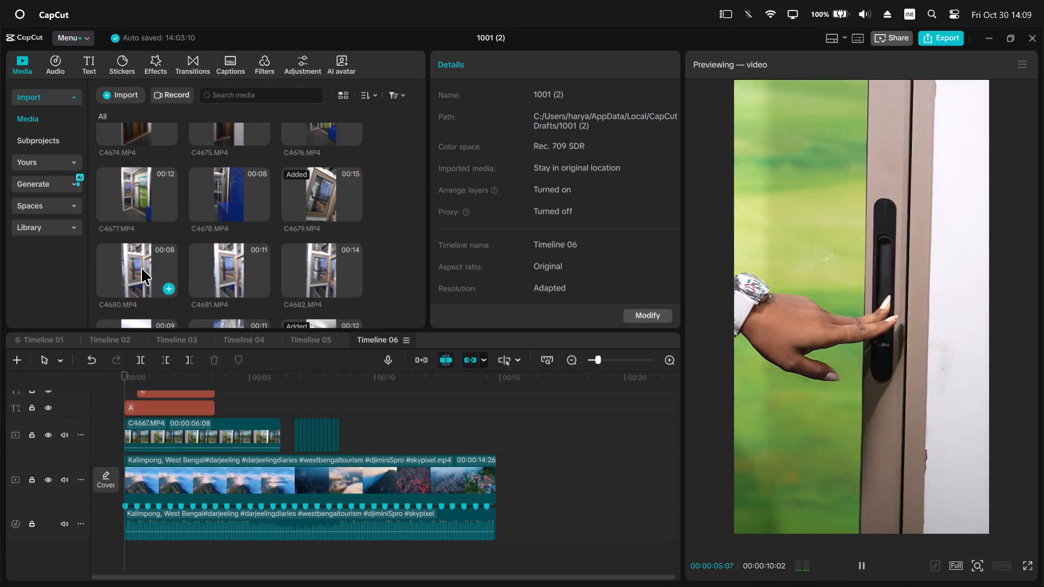
{"action": "left_click", "coordinate": [138, 268]}
{"action": "key", "text": "space"}
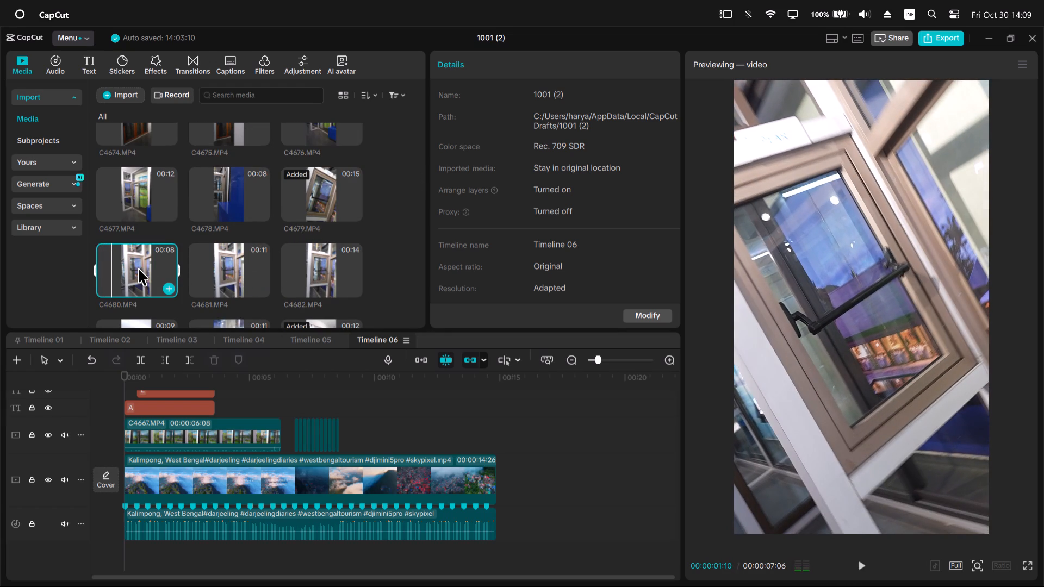
{"action": "scroll", "coordinate": [231, 253], "scroll_direction": "down", "scroll_amount": 4}
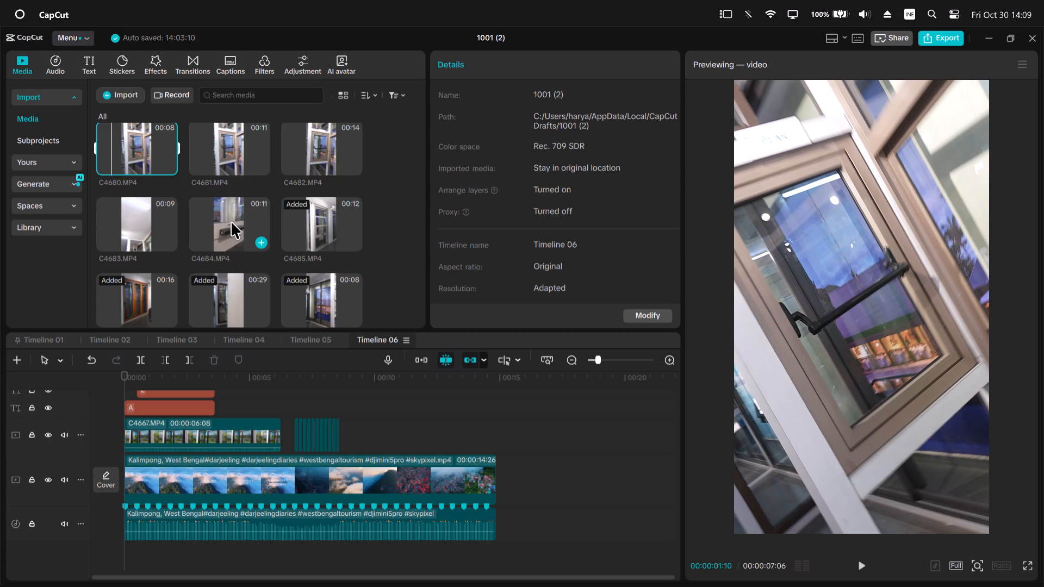
{"action": "scroll", "coordinate": [231, 222], "scroll_direction": "down", "scroll_amount": 6}
{"action": "scroll", "coordinate": [231, 222], "scroll_direction": "up", "scroll_amount": 2}
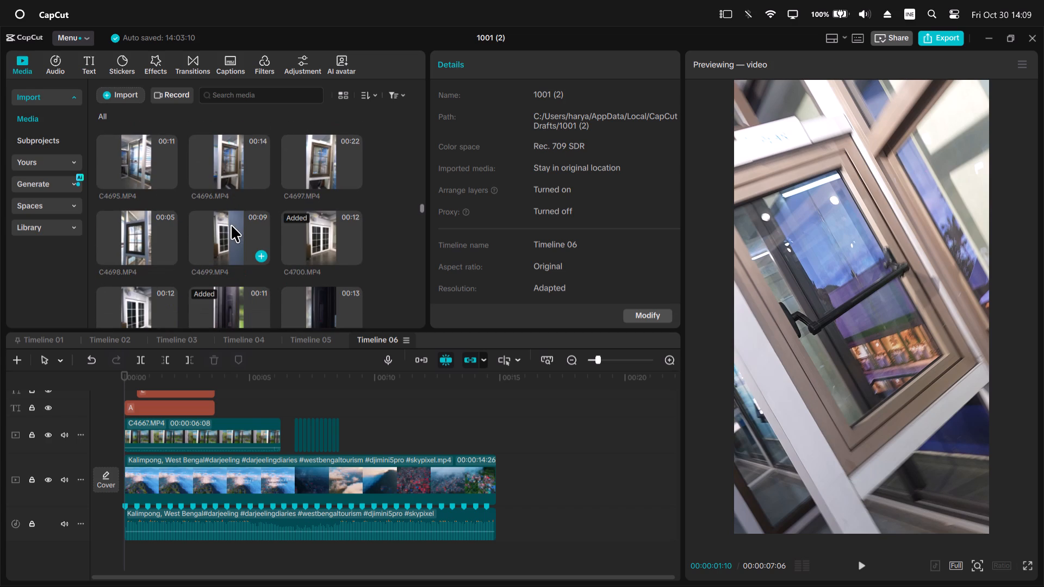
Preview C4699, place it directly after the fast-cut Aluventa sign clips in Timeline 06, and play its opening.
{"action": "left_click", "coordinate": [231, 225]}
{"action": "key", "text": "space"}
{"action": "left_click_drag", "start_coordinate": [231, 225], "coordinate": [346, 424]}
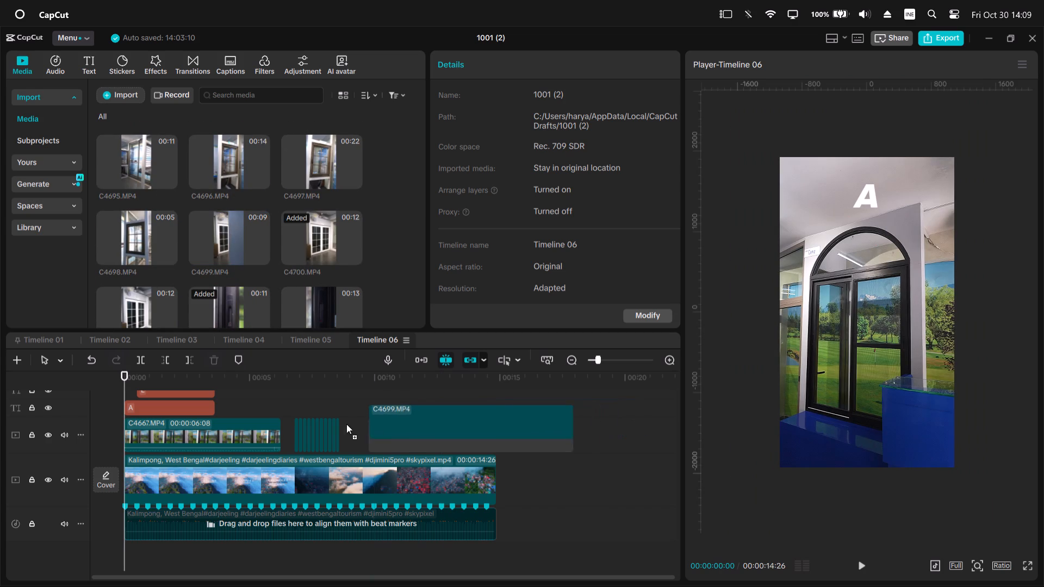
{"action": "left_click_drag", "start_coordinate": [346, 424], "coordinate": [338, 424]}
{"action": "left_click", "coordinate": [339, 383]}
{"action": "key", "text": "space"}
{"action": "key", "text": "space"}
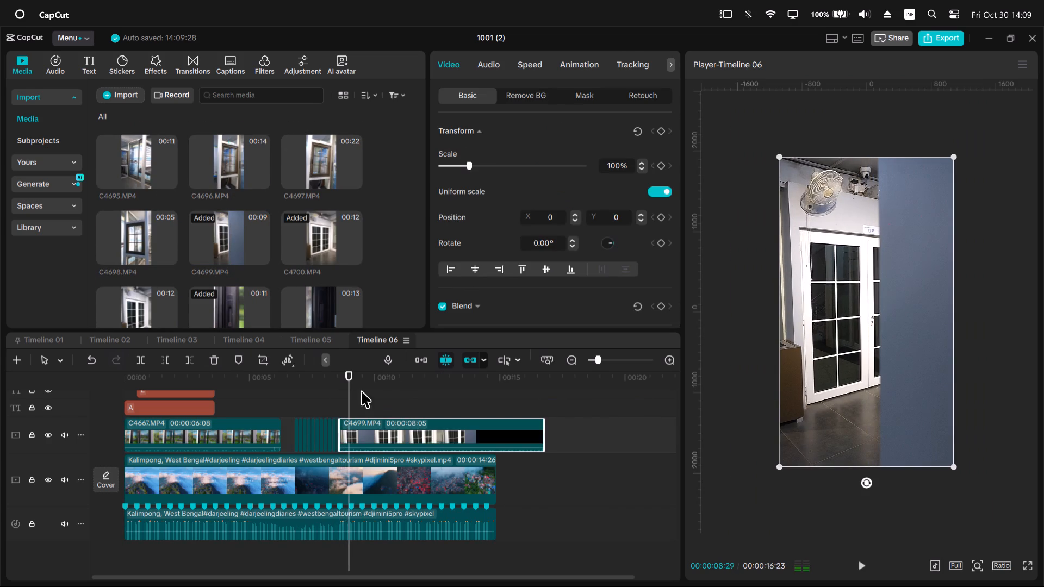
Play the transition into C4699 and trim the clip's end to the beat marker at 00:00:09:02.
{"action": "scroll", "coordinate": [377, 395], "scroll_direction": "up", "scroll_amount": 20, "text": "ctrl"}
{"action": "scroll", "coordinate": [377, 395], "scroll_direction": "up", "scroll_amount": 3, "text": "ctrl"}
{"action": "left_click", "coordinate": [282, 372]}
{"action": "key", "text": "space"}
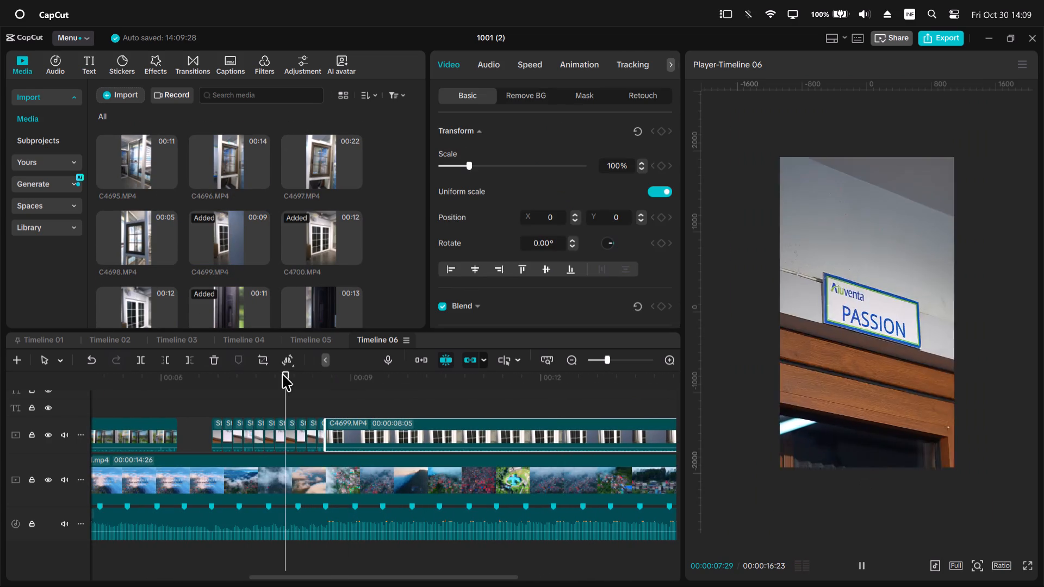
{"action": "key", "text": "space"}
{"action": "left_click_drag", "start_coordinate": [359, 380], "coordinate": [354, 380]}
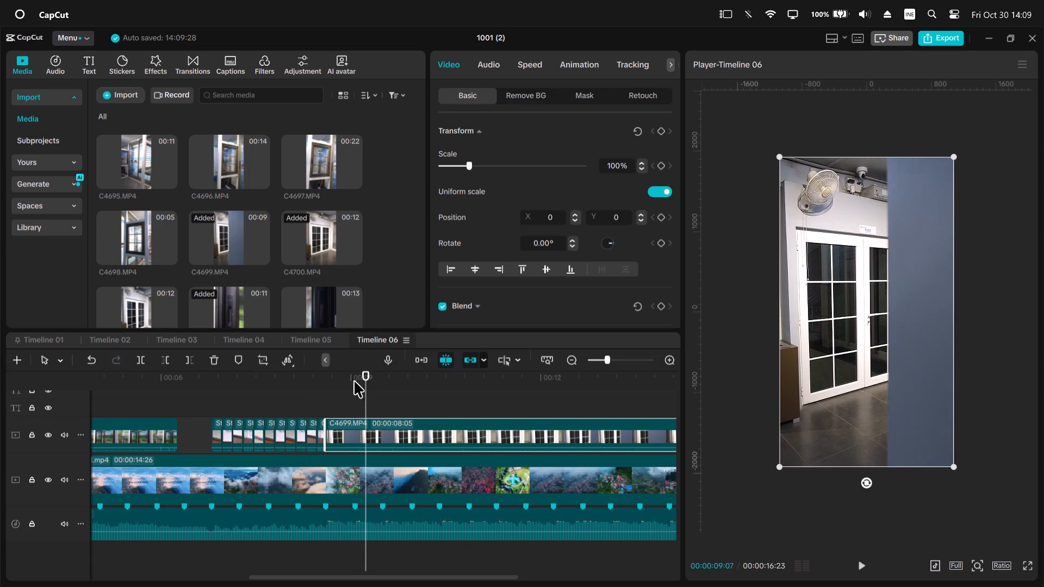
{"action": "left_click_drag", "start_coordinate": [354, 380], "coordinate": [353, 385]}
{"action": "left_click", "coordinate": [353, 432]}
{"action": "key", "text": "w"}
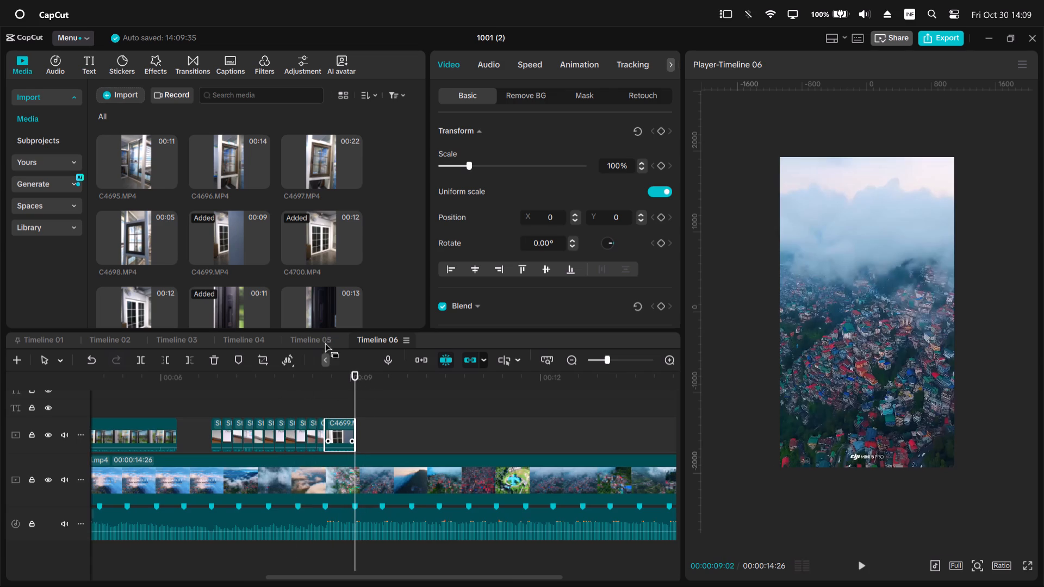
Preview C4700 from the media library and place it directly after the trimmed C4699 clip.
{"action": "scroll", "coordinate": [300, 280], "scroll_direction": "down", "scroll_amount": 2}
{"action": "scroll", "coordinate": [306, 246], "scroll_direction": "up", "scroll_amount": 1}
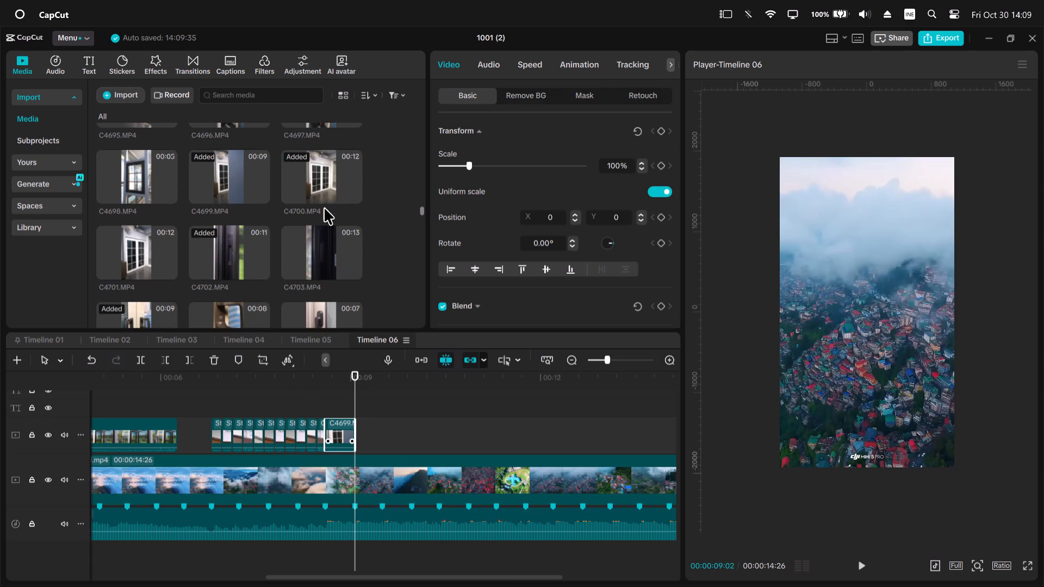
{"action": "left_click", "coordinate": [321, 185]}
{"action": "key", "text": "space"}
{"action": "left_click_drag", "start_coordinate": [321, 185], "coordinate": [371, 433]}
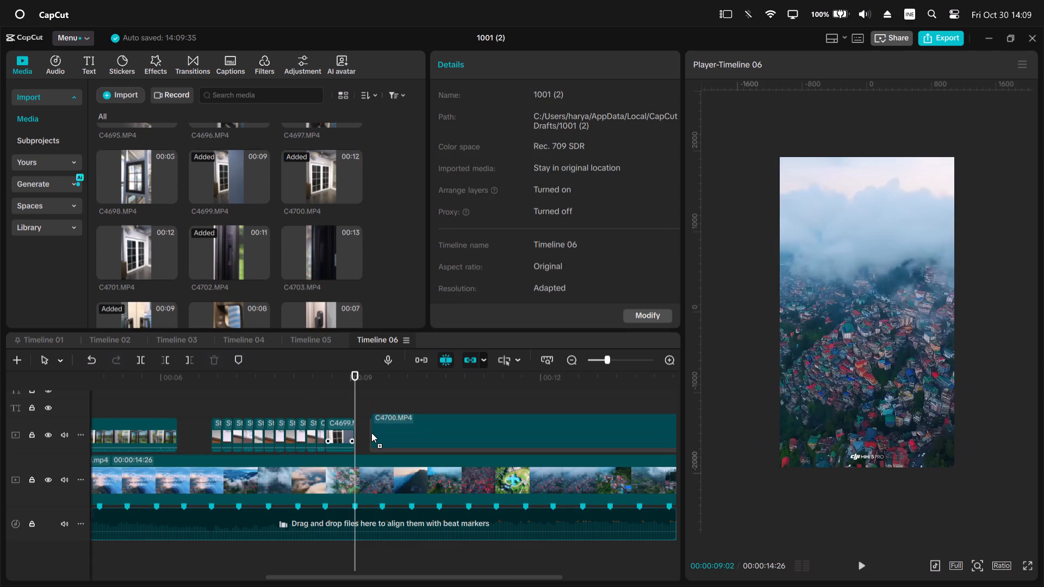
{"action": "left_click_drag", "start_coordinate": [371, 433], "coordinate": [358, 435]}
Review the C4699 to C4700 cut, trim C4700's start to 00:00:09:15, and move it back against C4699.
{"action": "left_click", "coordinate": [326, 379]}
{"action": "key", "text": "space"}
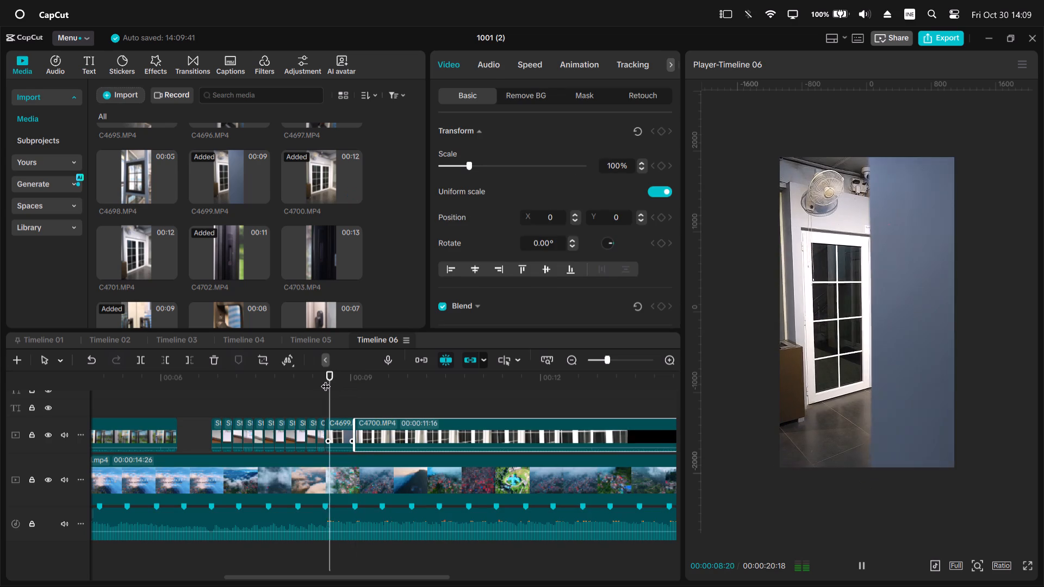
{"action": "key", "text": "space"}
{"action": "left_click", "coordinate": [355, 375]}
{"action": "left_click_drag", "start_coordinate": [355, 375], "coordinate": [357, 377]}
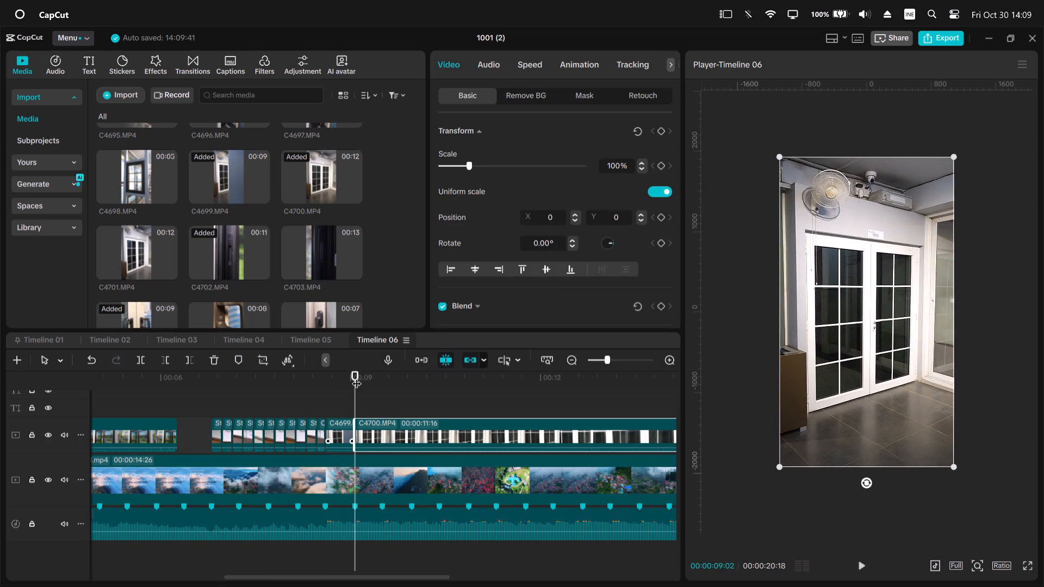
{"action": "left_click_drag", "start_coordinate": [357, 377], "coordinate": [382, 390]}
{"action": "left_click", "coordinate": [397, 426]}
{"action": "key", "text": "q"}
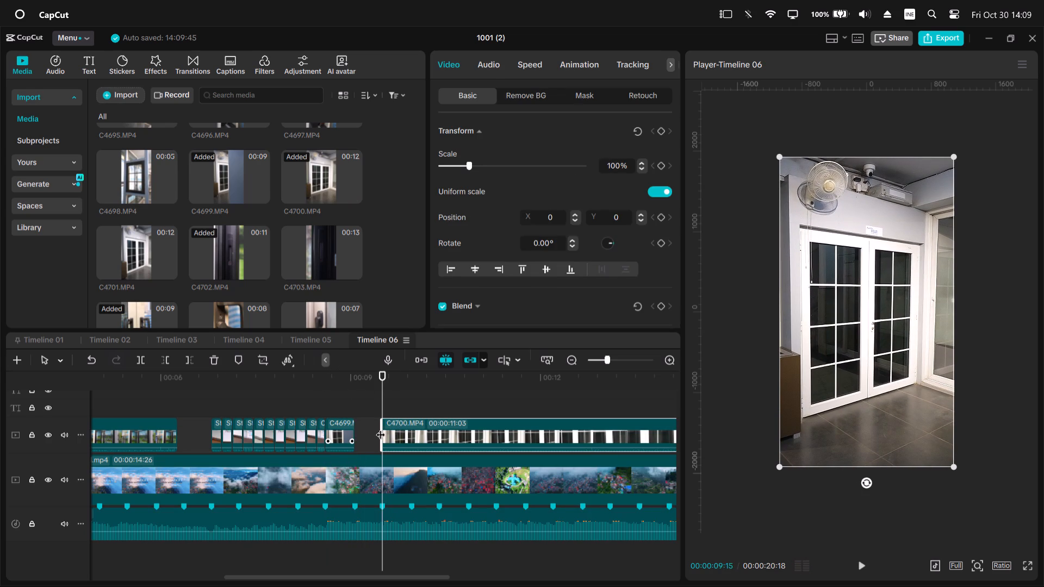
{"action": "left_click_drag", "start_coordinate": [399, 420], "coordinate": [371, 433]}
Set C4700's speed to 2.00x, trim its end to the beat marker at 00:00:09:15, and play back the cut.
{"action": "left_click", "coordinate": [324, 380]}
{"action": "key", "text": "space"}
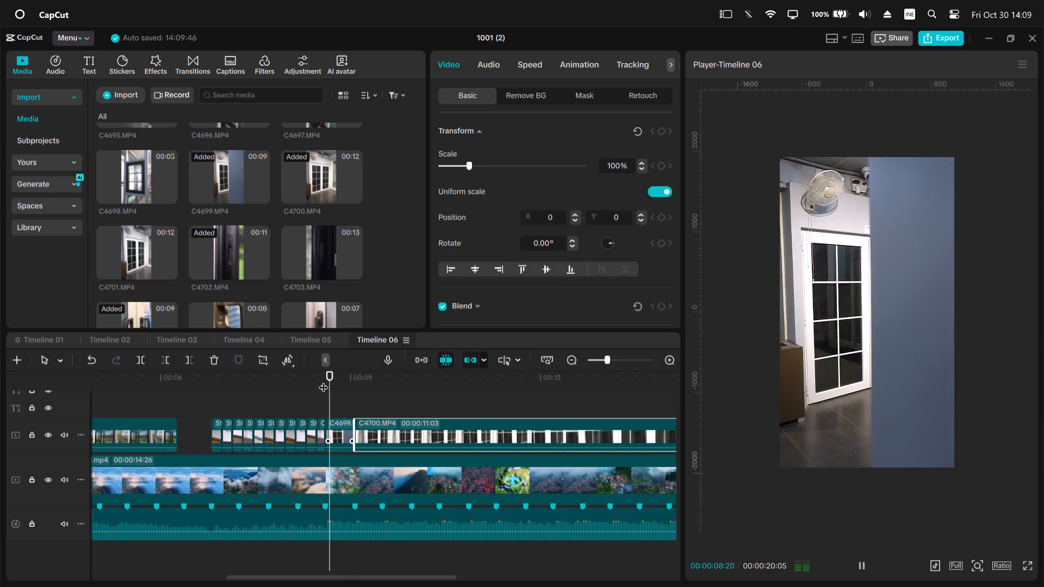
{"action": "key", "text": "space"}
{"action": "left_click_drag", "start_coordinate": [390, 375], "coordinate": [379, 375]}
{"action": "left_click", "coordinate": [532, 70]}
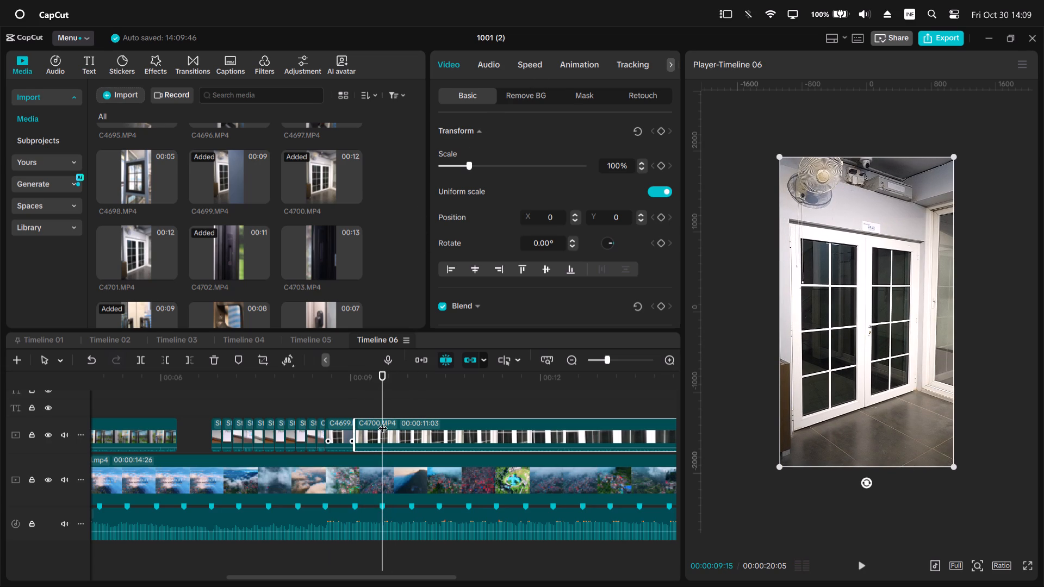
{"action": "left_click_drag", "start_coordinate": [479, 148], "coordinate": [481, 149]}
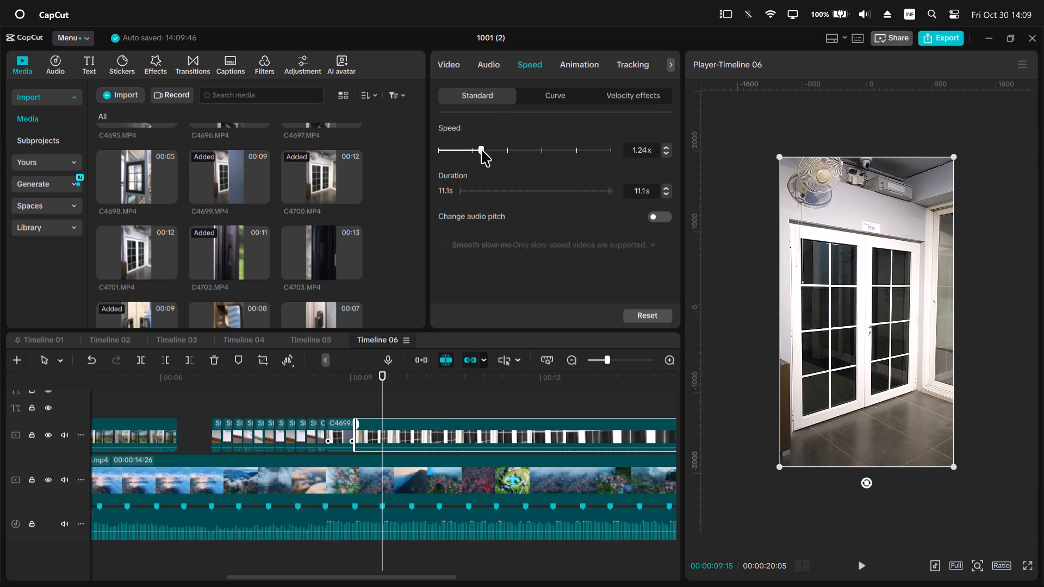
{"action": "left_click_drag", "start_coordinate": [481, 149], "coordinate": [508, 156]}
{"action": "key", "text": "w"}
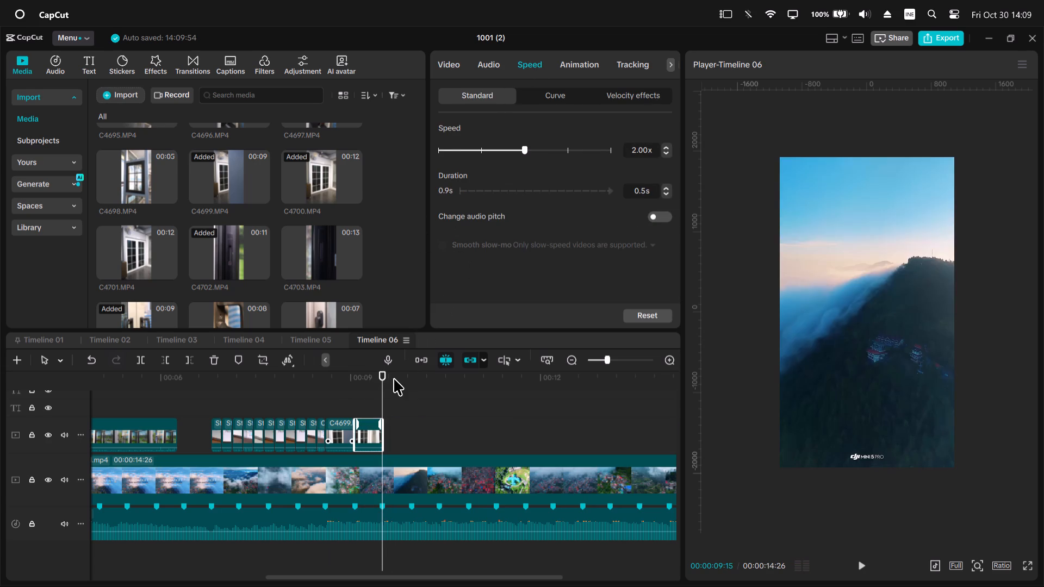
{"action": "left_click", "coordinate": [331, 385]}
{"action": "key", "text": "space"}
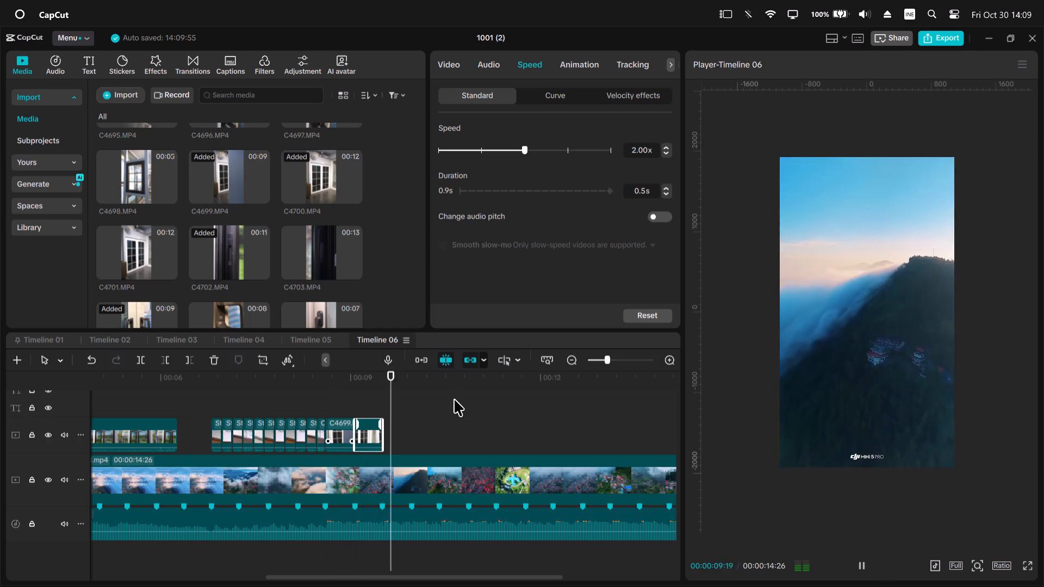
{"action": "key", "text": "space"}
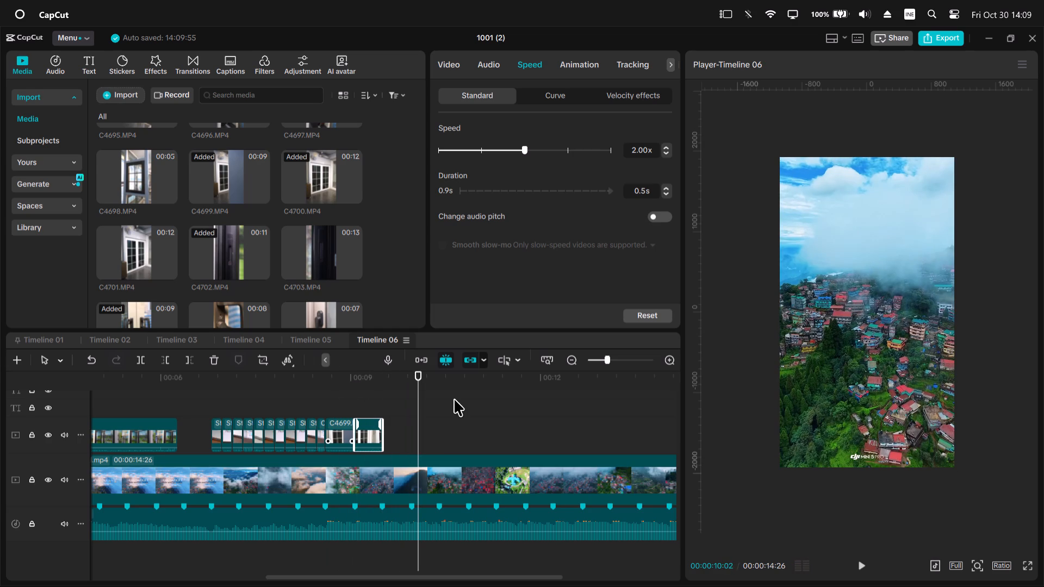
Preview C4701 and C4698, and place C4698 directly after the sped-up C4700 clip.
{"action": "left_click", "coordinate": [150, 242]}
{"action": "key", "text": "space"}
{"action": "left_click", "coordinate": [131, 158]}
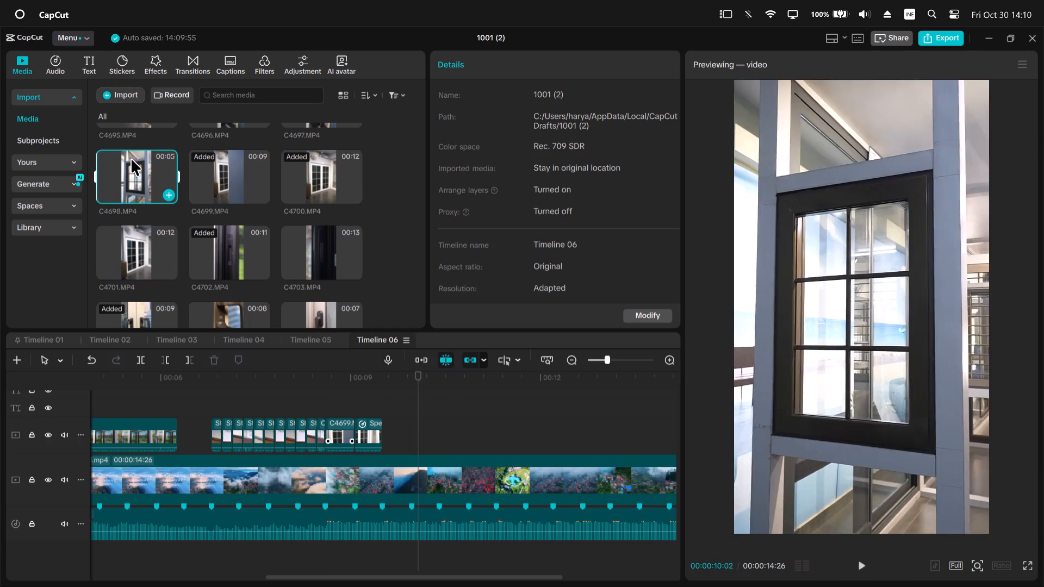
{"action": "key", "text": "space"}
{"action": "left_click_drag", "start_coordinate": [142, 170], "coordinate": [381, 439]}
Play C4698 on the timeline and trim its end to the beat marker at 00:00:09:29.
{"action": "left_click", "coordinate": [382, 383]}
{"action": "key", "text": "space"}
{"action": "key", "text": "space"}
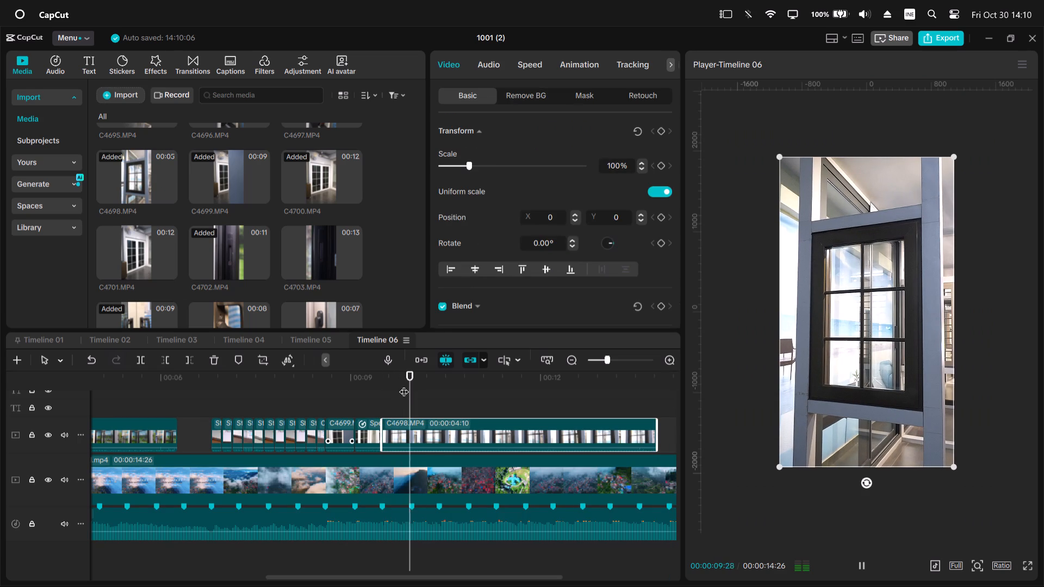
{"action": "left_click_drag", "start_coordinate": [408, 382], "coordinate": [439, 399]}
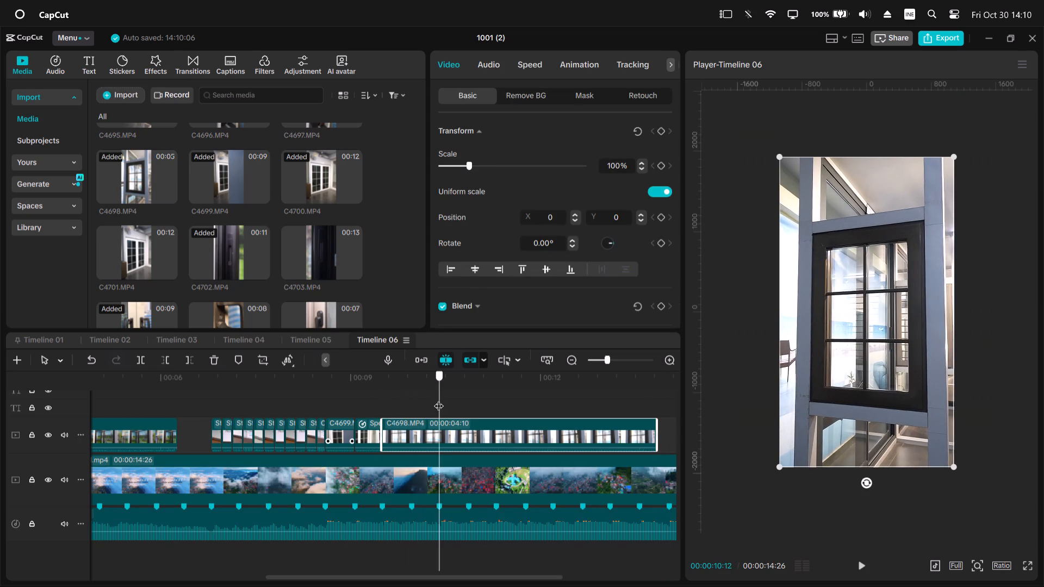
{"action": "left_click_drag", "start_coordinate": [439, 399], "coordinate": [414, 410]}
{"action": "key", "text": "w"}
Place C4698 directly after C4699 and move the sped-up C4700 clip out to about 00:00:11.
{"action": "left_click_drag", "start_coordinate": [374, 433], "coordinate": [441, 429]}
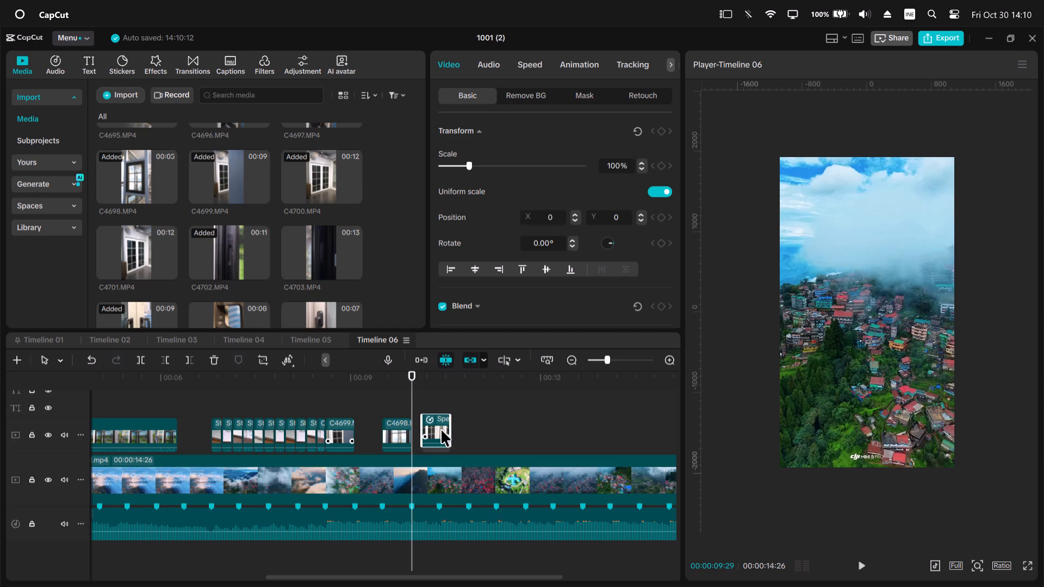
{"action": "left_click_drag", "start_coordinate": [399, 431], "coordinate": [371, 441]}
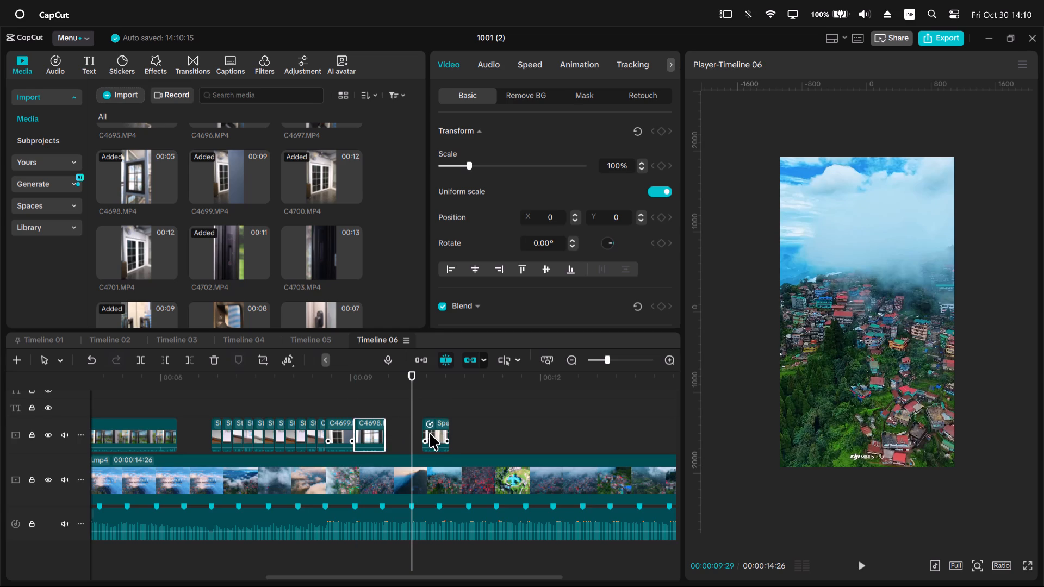
{"action": "left_click_drag", "start_coordinate": [437, 434], "coordinate": [489, 435]}
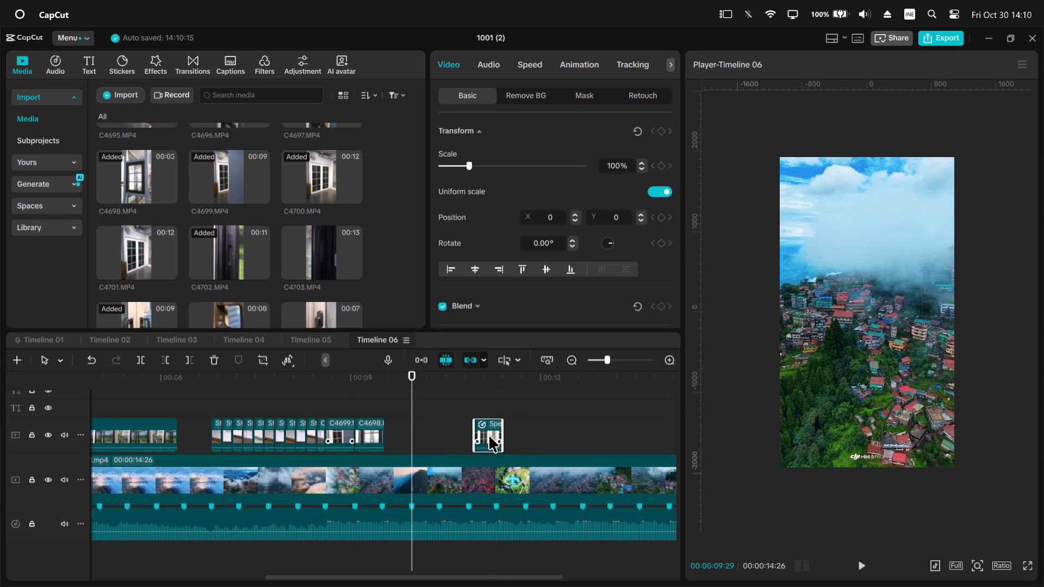
Nudge the sped-up C4700 clip slightly earlier and play back the C4699 and C4698 cuts.
{"action": "left_click_drag", "start_coordinate": [489, 435], "coordinate": [486, 435]}
{"action": "left_click", "coordinate": [314, 374]}
{"action": "key", "text": "space"}
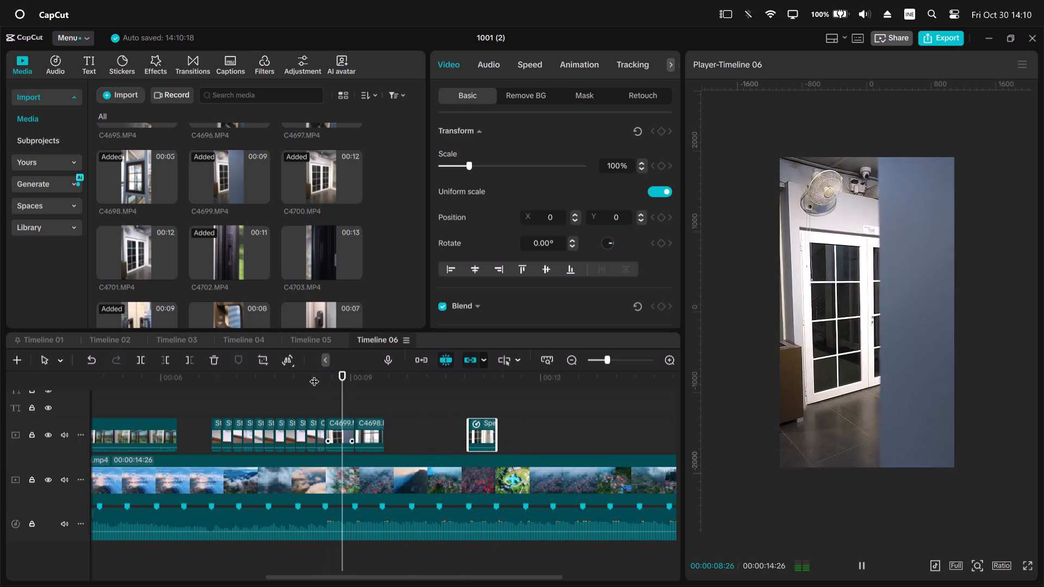
{"action": "key", "text": "space"}
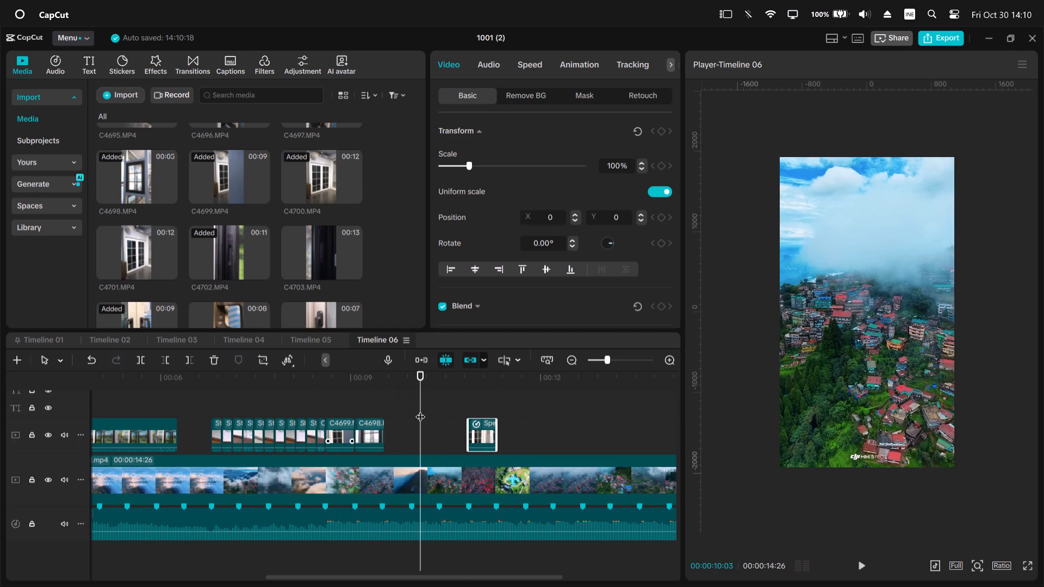
{"action": "key", "text": "space"}
{"action": "key", "text": "space"}
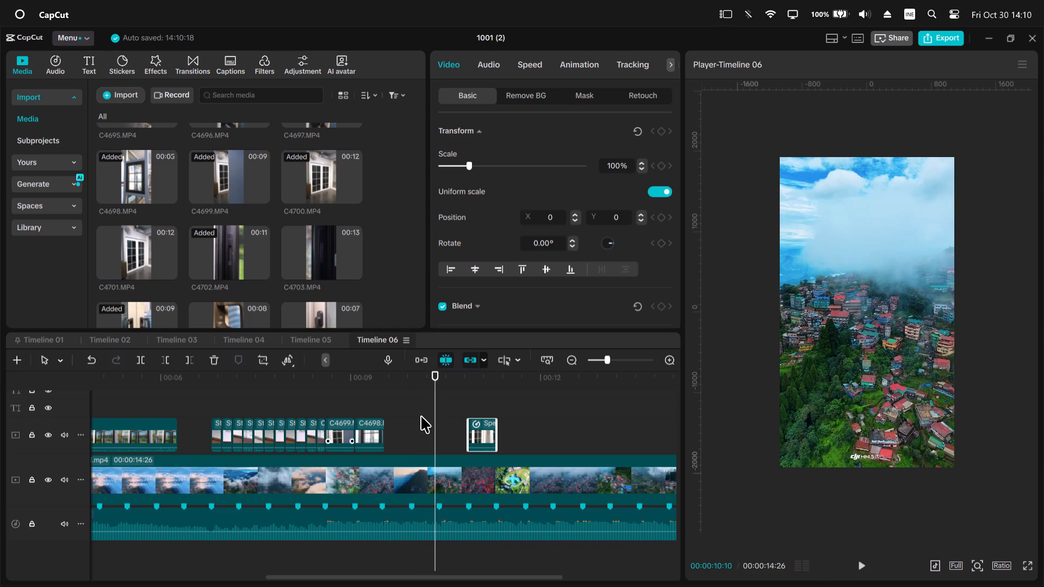
Preview C4697 in the media library, and replay the timeline from the C4699 and C4698 cuts onward.
{"action": "scroll", "coordinate": [421, 416], "scroll_direction": "down", "scroll_amount": 8, "text": "ctrl"}
{"action": "scroll", "coordinate": [422, 416], "scroll_direction": "up", "scroll_amount": 4, "text": "ctrl"}
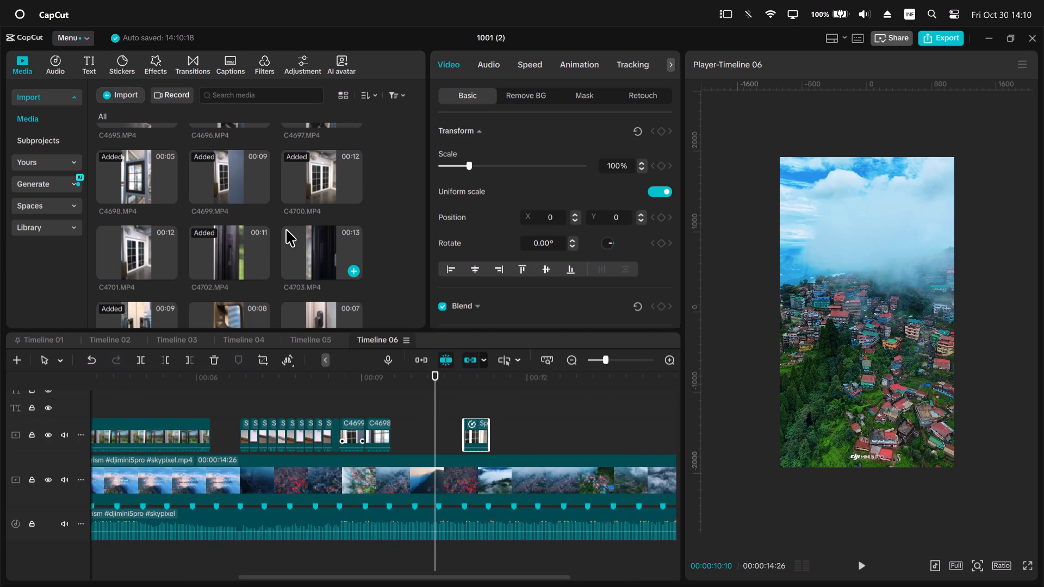
{"action": "scroll", "coordinate": [286, 229], "scroll_direction": "up", "scroll_amount": 2}
{"action": "left_click", "coordinate": [324, 225]}
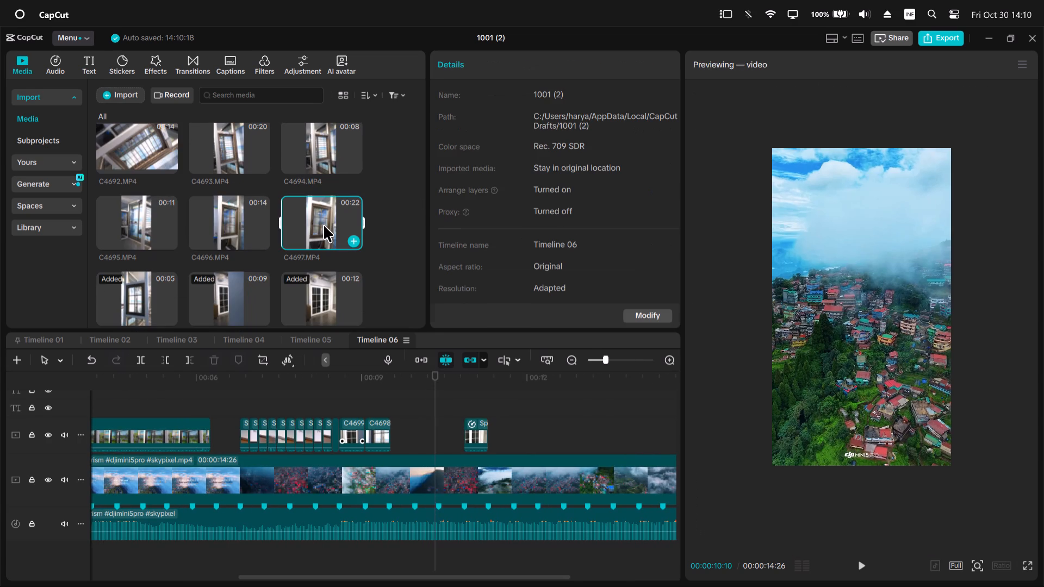
{"action": "key", "text": "space"}
{"action": "double_click", "coordinate": [353, 386]}
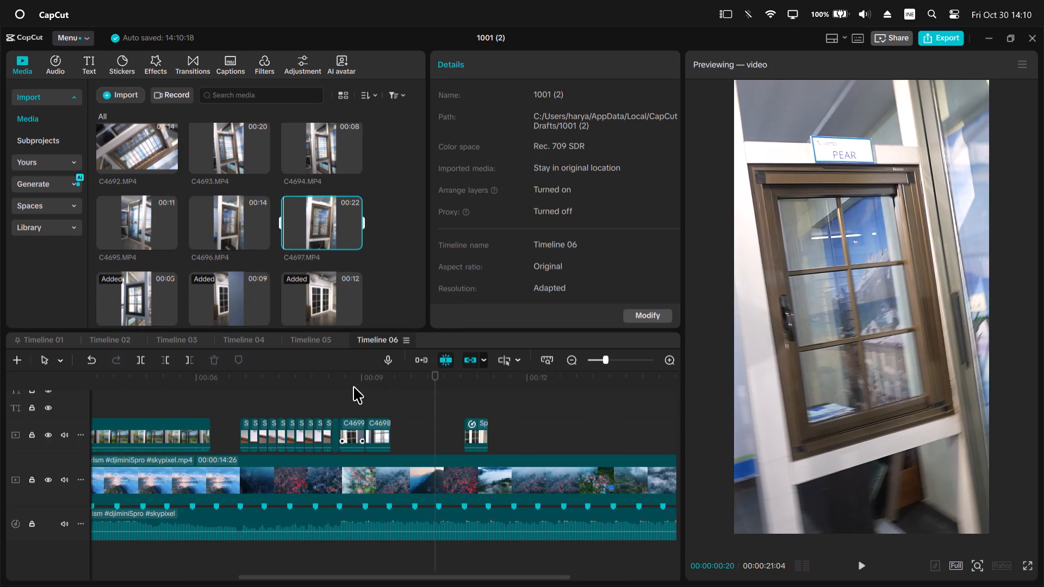
{"action": "scroll", "coordinate": [385, 408], "scroll_direction": "down", "scroll_amount": 3, "text": "ctrl"}
{"action": "left_click", "coordinate": [364, 385]}
{"action": "key", "text": "space"}
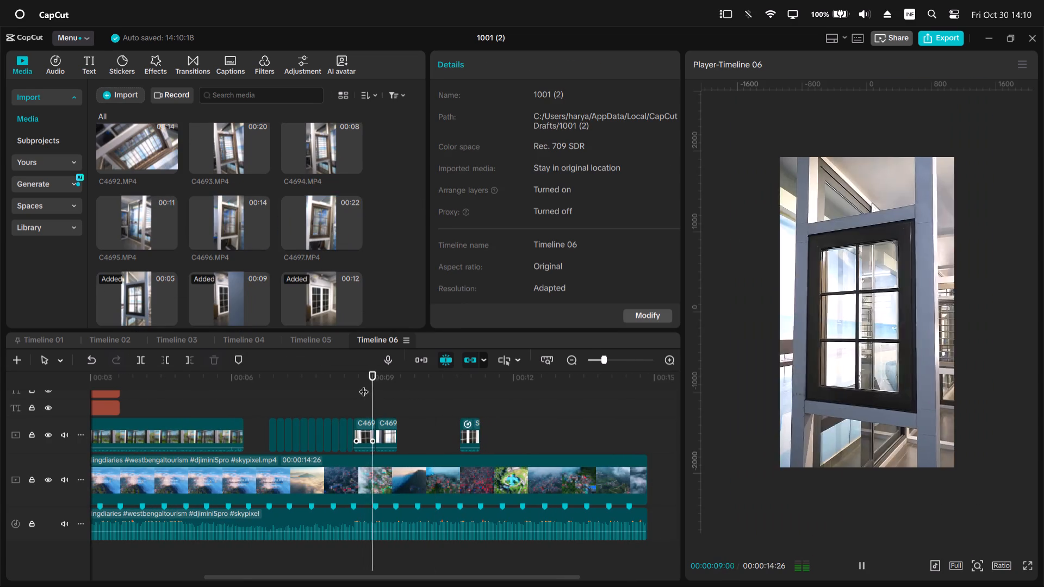
{"action": "key", "text": "space"}
Preview C4690, C4691 and C4689 in the media library as candidates for the next shot.
{"action": "scroll", "coordinate": [297, 233], "scroll_direction": "up", "scroll_amount": 2}
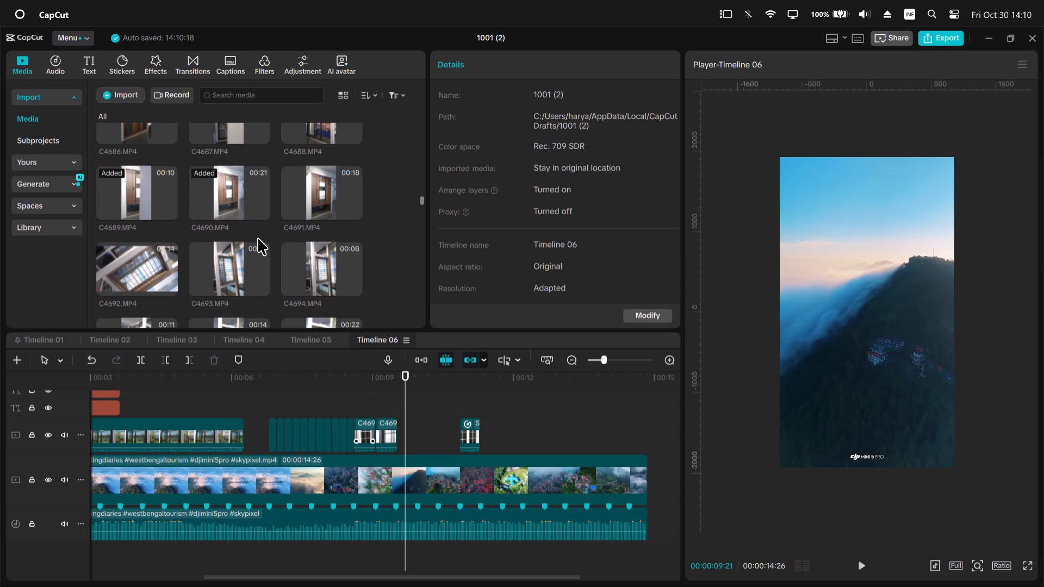
{"action": "left_click", "coordinate": [233, 197]}
{"action": "key", "text": "space"}
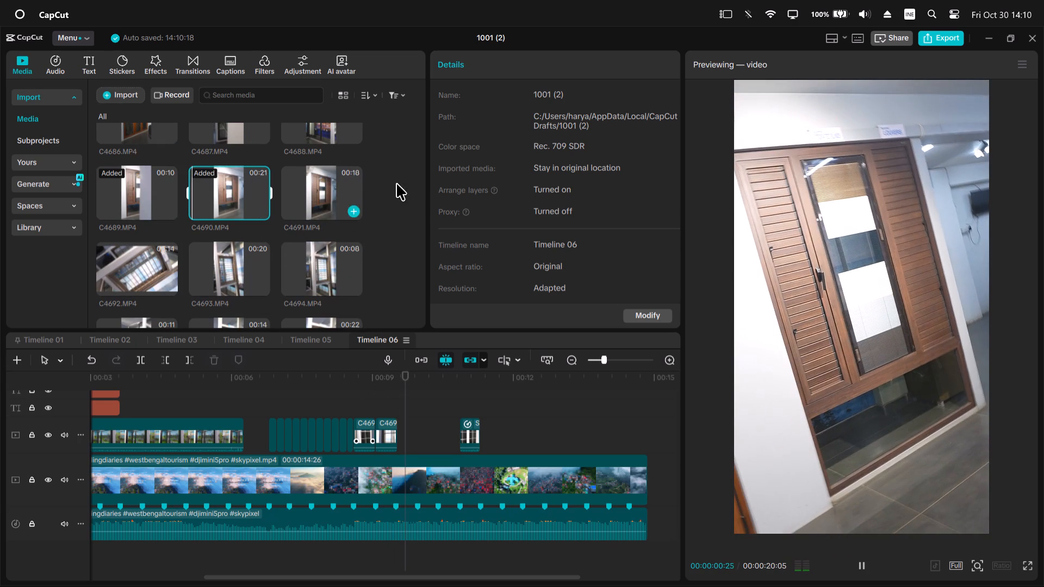
{"action": "left_click", "coordinate": [332, 185]}
{"action": "key", "text": "space"}
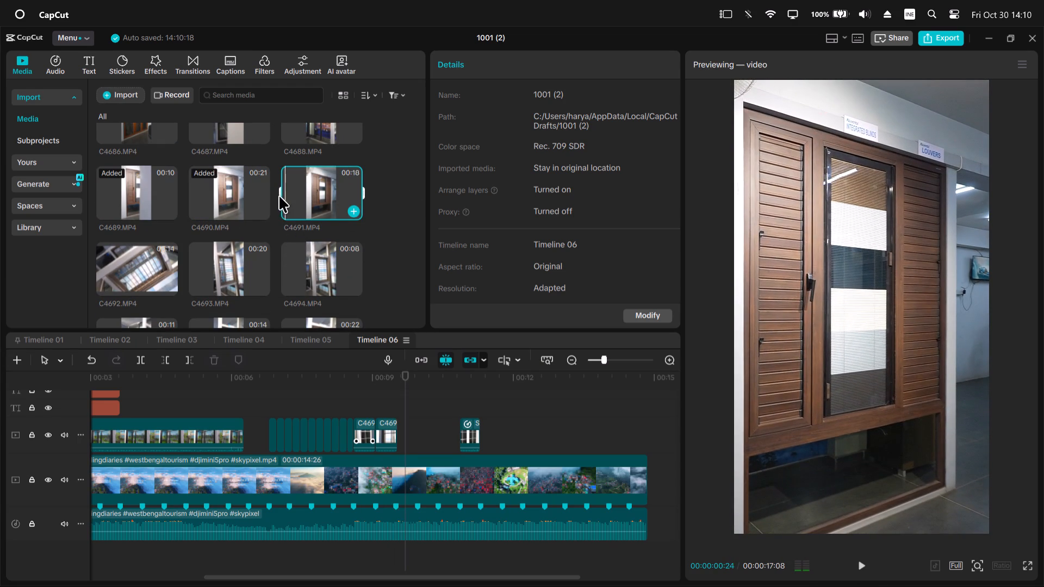
{"action": "left_click", "coordinate": [159, 192]}
{"action": "key", "text": "space"}
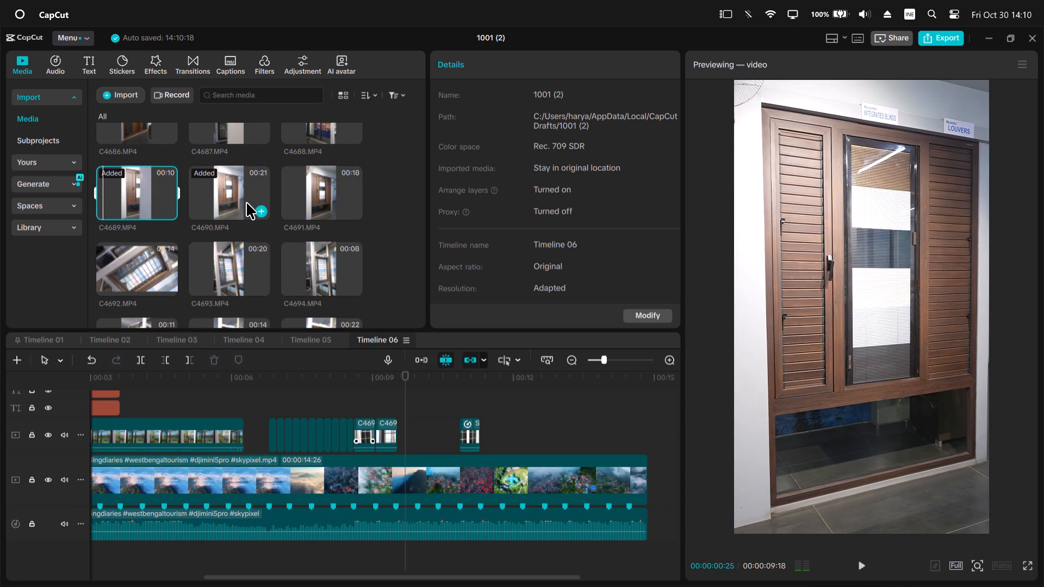
Place C4691 on a new track above the sequence, starting where C4698 ends.
{"action": "left_click", "coordinate": [321, 200]}
{"action": "left_click_drag", "start_coordinate": [322, 192], "coordinate": [412, 399]}
{"action": "key", "text": "space"}
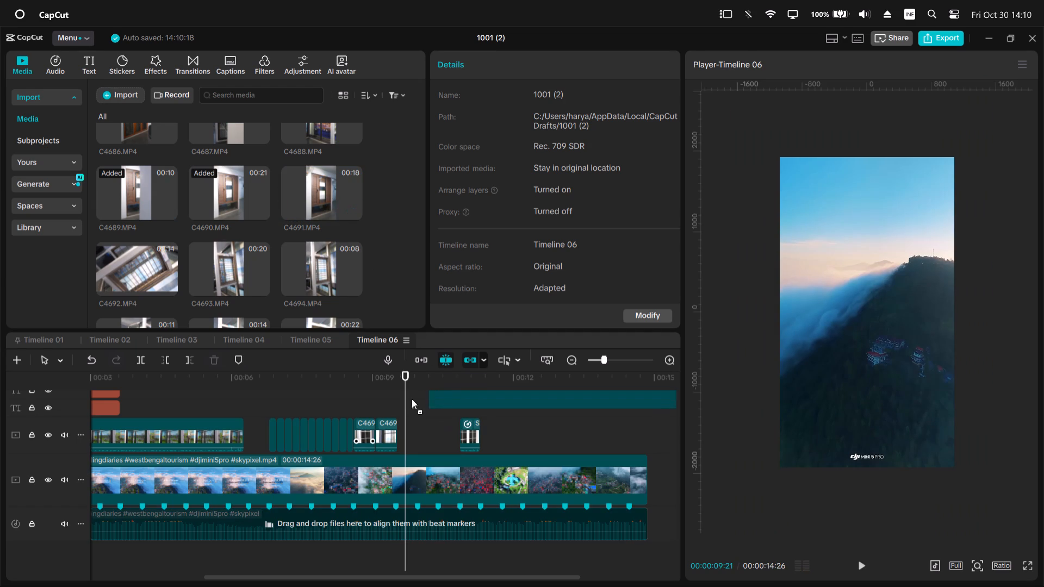
{"action": "left_click_drag", "start_coordinate": [412, 399], "coordinate": [396, 403]}
{"action": "left_click", "coordinate": [407, 415]}
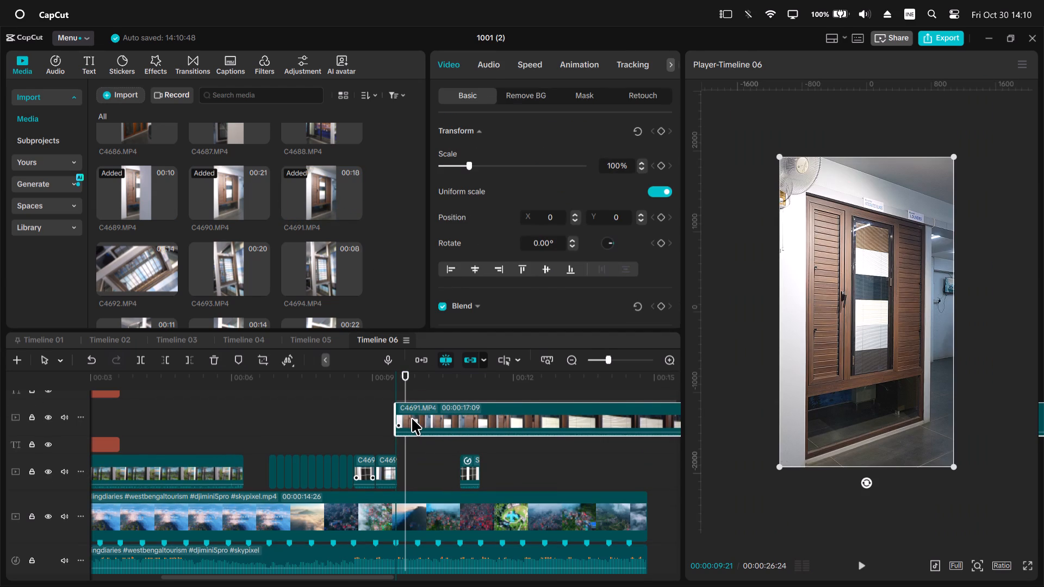
Trim C4691's end to the beat marker at 00:00:09:29, place it directly after C4698 on the same track, and play back the cut.
{"action": "left_click_drag", "start_coordinate": [409, 379], "coordinate": [427, 389]}
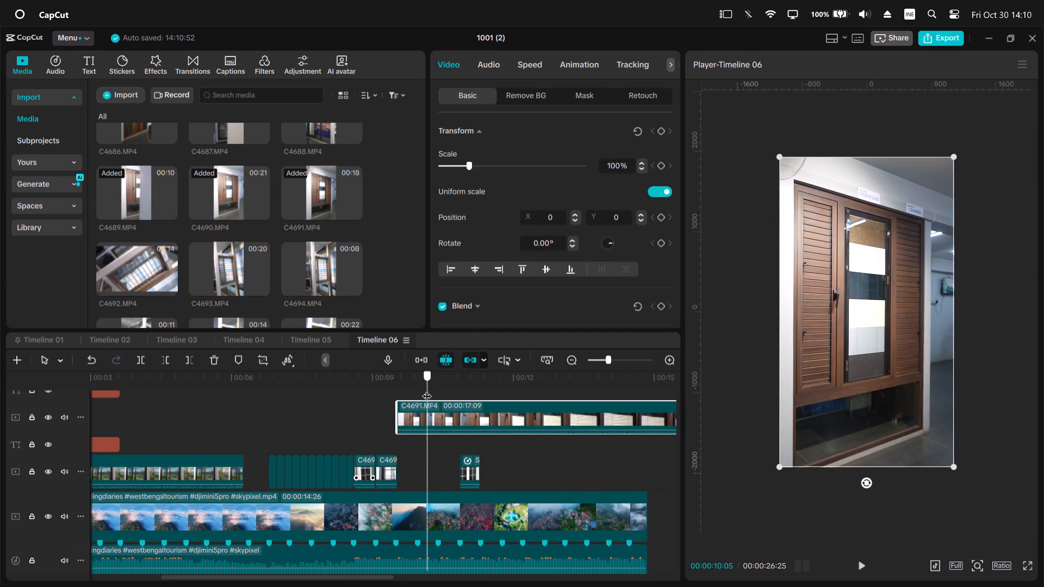
{"action": "left_click_drag", "start_coordinate": [427, 389], "coordinate": [414, 389]}
{"action": "key", "text": "q"}
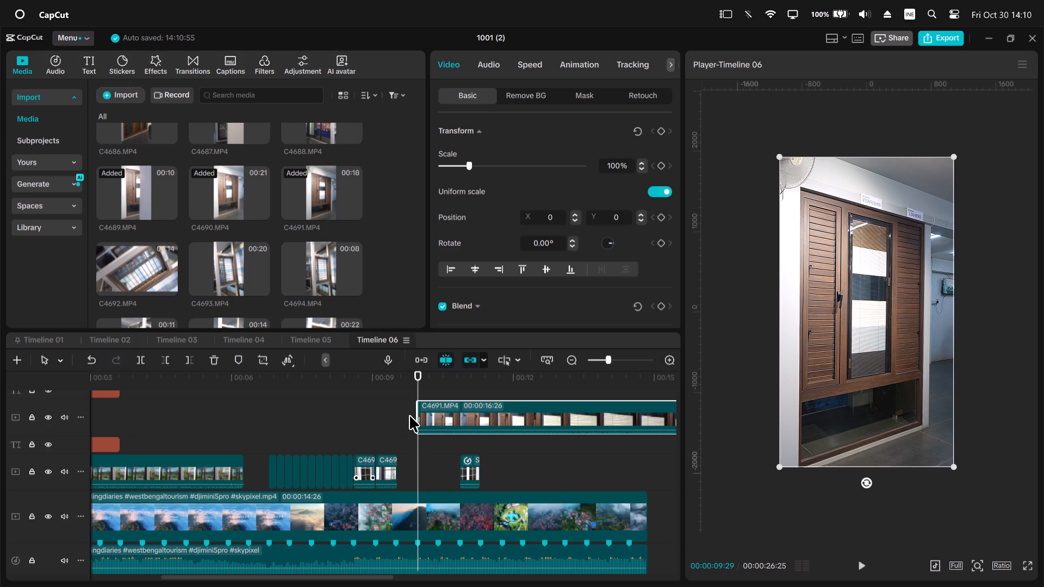
{"action": "key", "text": "ctrl+z"}
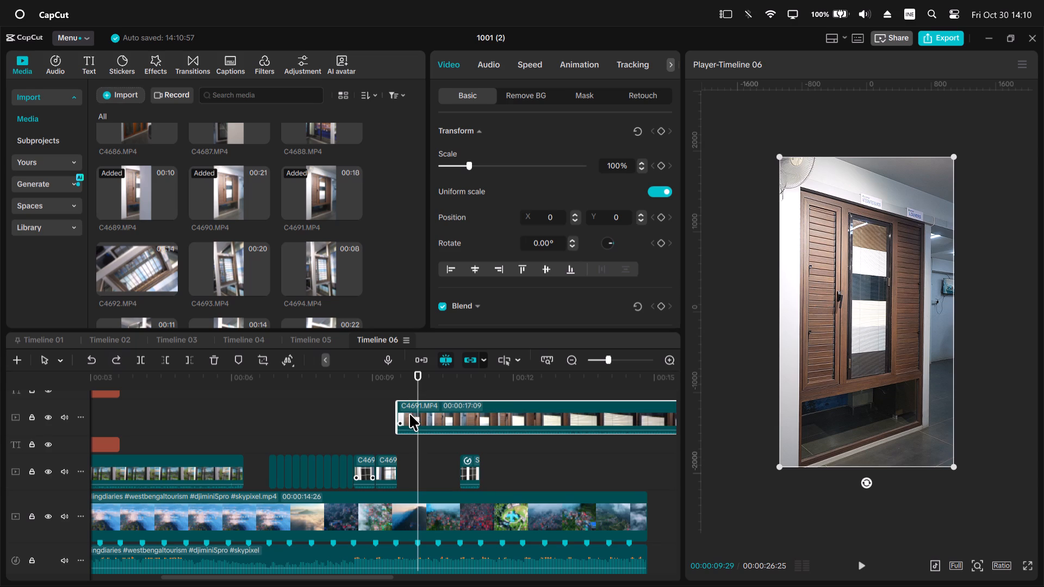
{"action": "key", "text": "w"}
{"action": "scroll", "coordinate": [409, 414], "scroll_direction": "up", "scroll_amount": 8, "text": "ctrl"}
{"action": "left_click_drag", "start_coordinate": [400, 410], "coordinate": [397, 467]}
{"action": "left_click", "coordinate": [370, 377]}
{"action": "key", "text": "space"}
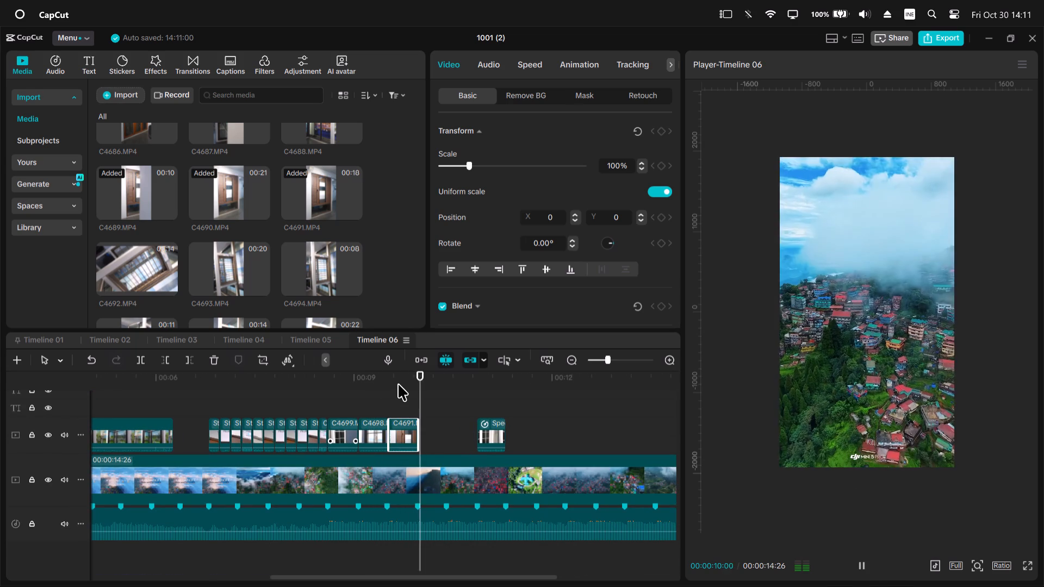
{"action": "key", "text": "space"}
{"action": "key", "text": "space"}
{"action": "key", "text": "space"}
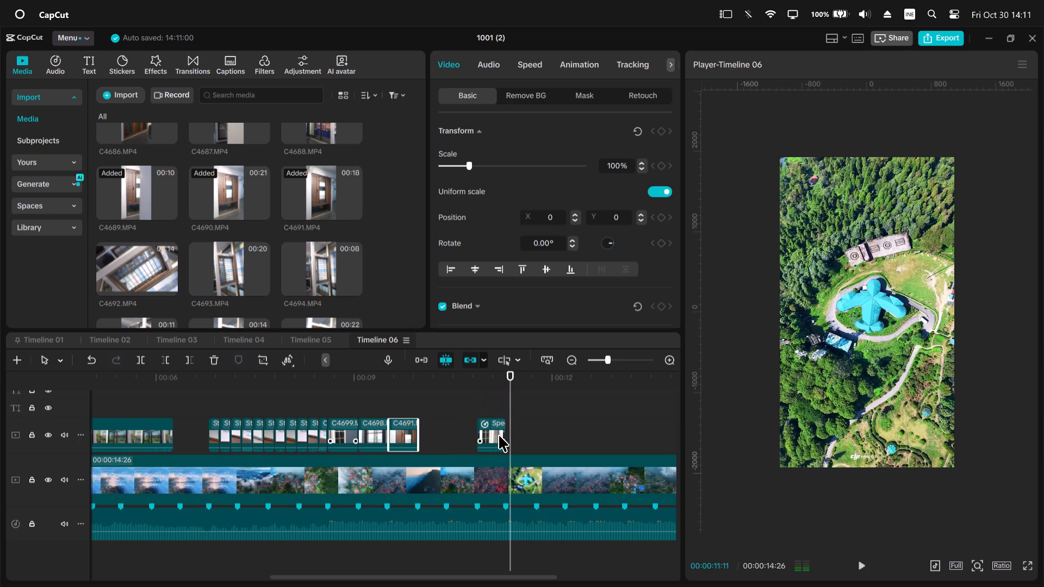
Move the sped-up C4700 clip directly after C4691 and play back the sequence from about 00:00:08:09.
{"action": "left_click_drag", "start_coordinate": [494, 434], "coordinate": [437, 449]}
{"action": "left_click", "coordinate": [308, 371]}
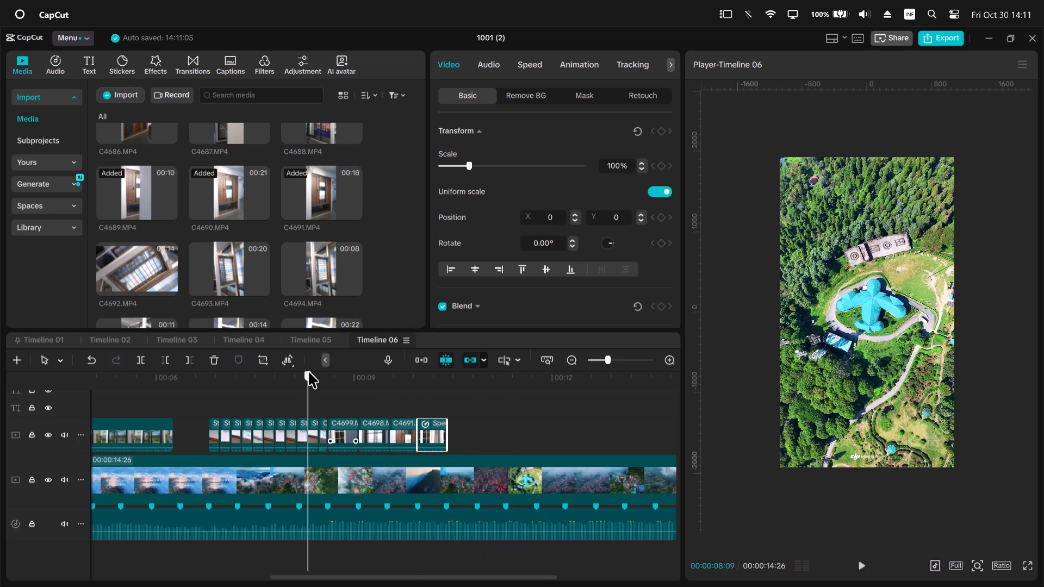
{"action": "key", "text": "space"}
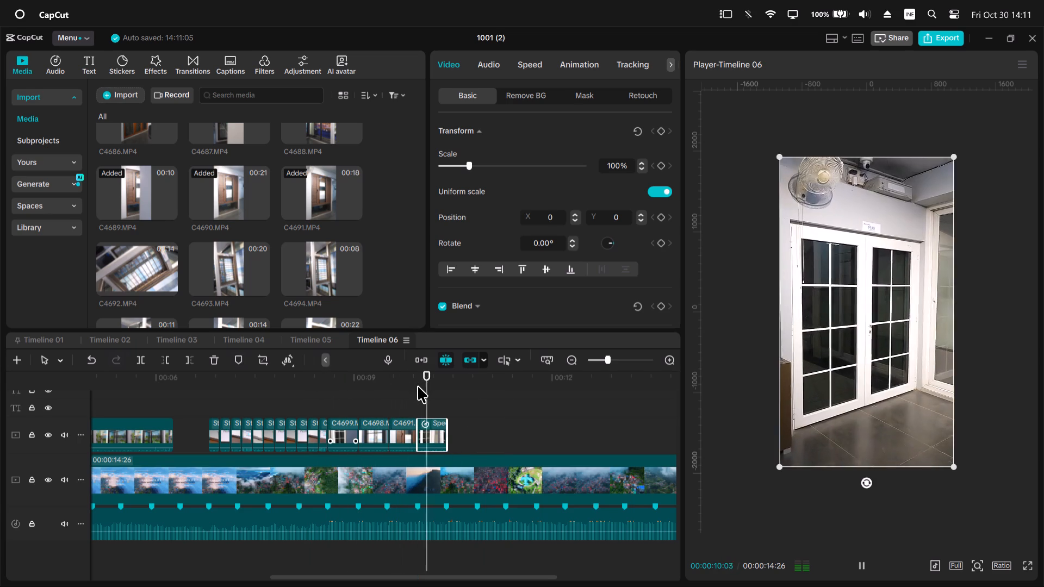
{"action": "key", "text": "space"}
Preview C4677 from the media library and place it directly after the sped-up C4700 clip.
{"action": "scroll", "coordinate": [439, 402], "scroll_direction": "down", "scroll_amount": 19, "text": "ctrl"}
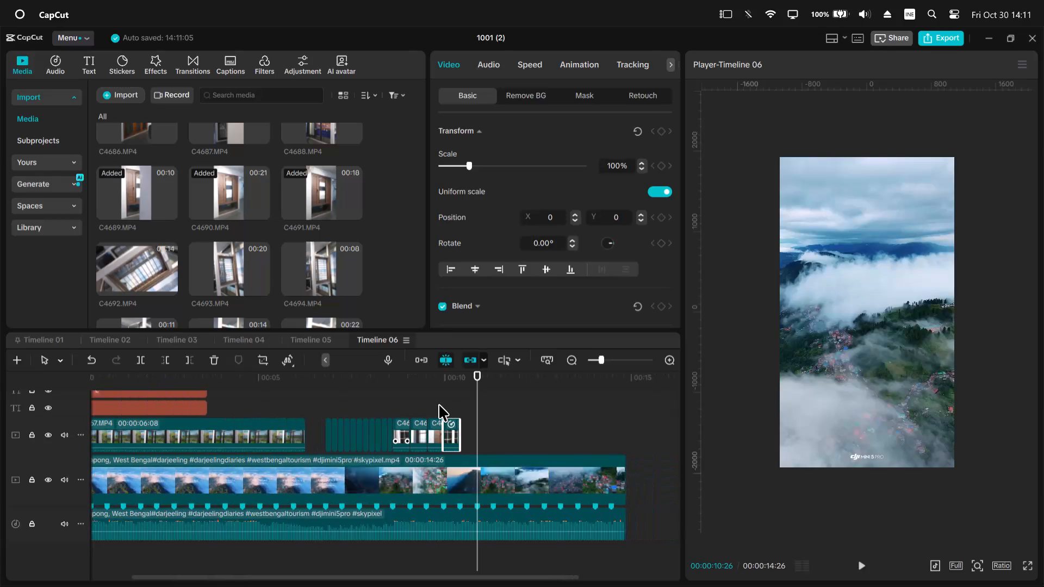
{"action": "scroll", "coordinate": [257, 270], "scroll_direction": "down", "scroll_amount": 1}
{"action": "scroll", "coordinate": [257, 270], "scroll_direction": "up", "scroll_amount": 4}
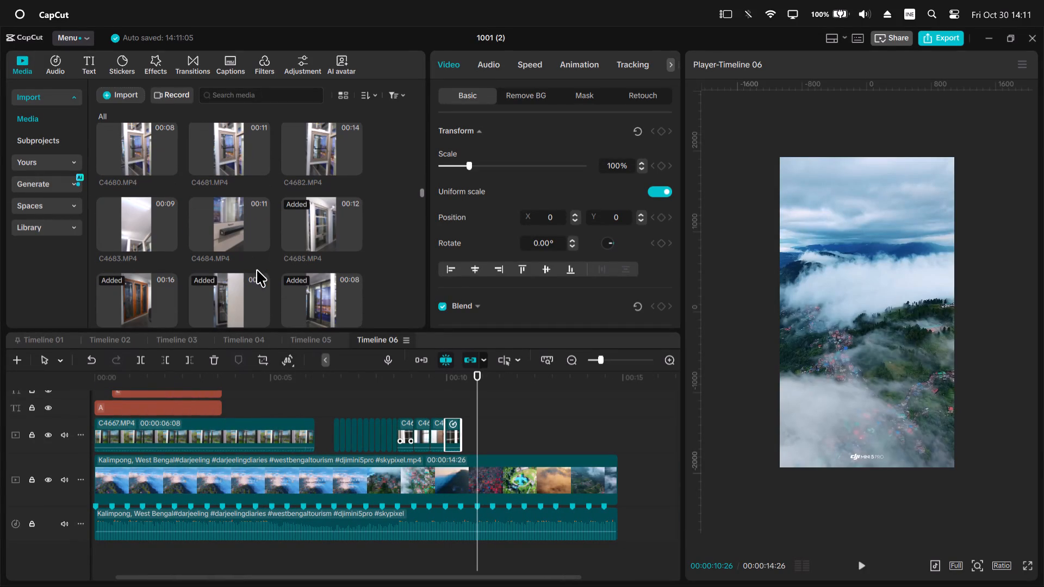
{"action": "scroll", "coordinate": [184, 234], "scroll_direction": "up", "scroll_amount": 1}
{"action": "scroll", "coordinate": [231, 211], "scroll_direction": "up", "scroll_amount": 1}
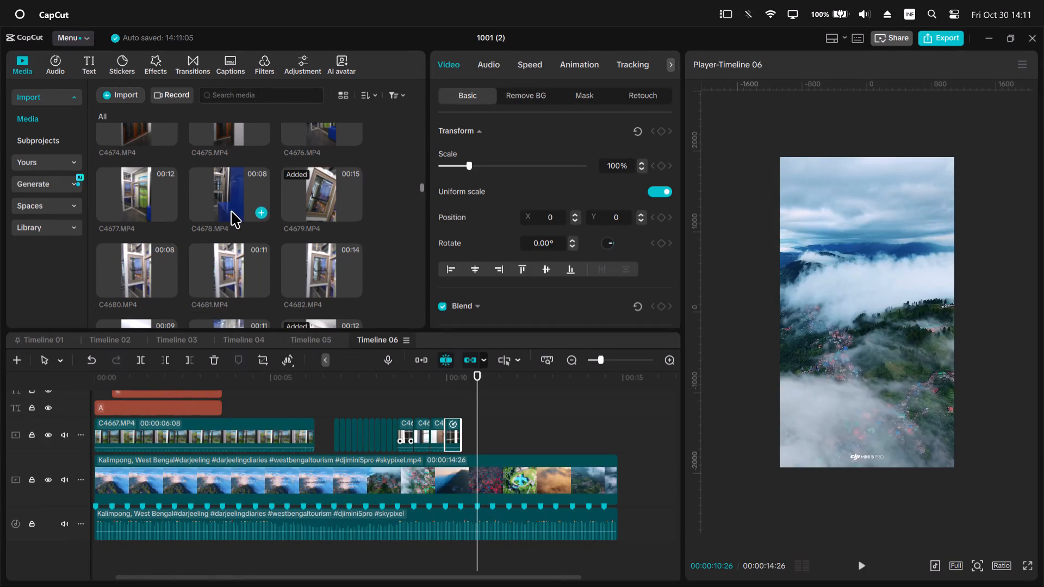
{"action": "left_click", "coordinate": [152, 197]}
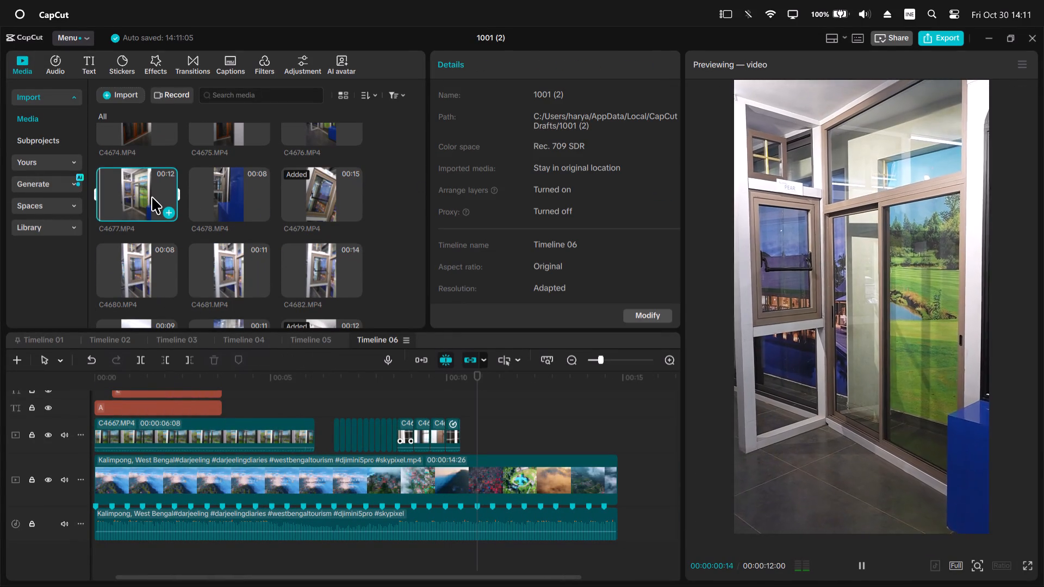
{"action": "key", "text": "space"}
{"action": "left_click_drag", "start_coordinate": [152, 197], "coordinate": [467, 426]}
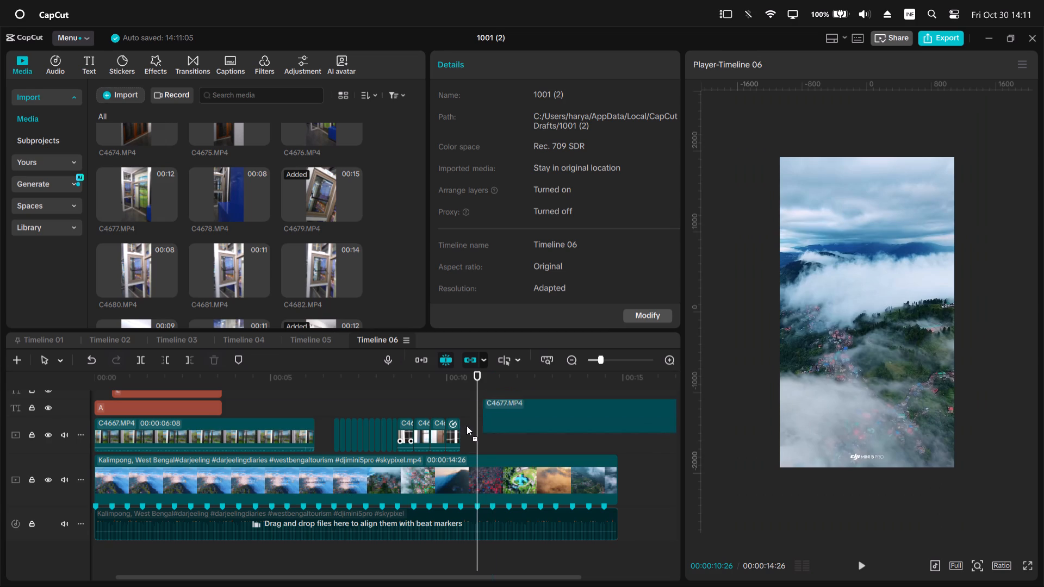
{"action": "left_click_drag", "start_coordinate": [467, 426], "coordinate": [462, 428]}
Trim C4677's start to 00:00:10:26 and its end to 00:00:11:23, and move it back against the sped-up C4700 clip.
{"action": "left_click_drag", "start_coordinate": [476, 380], "coordinate": [491, 385]}
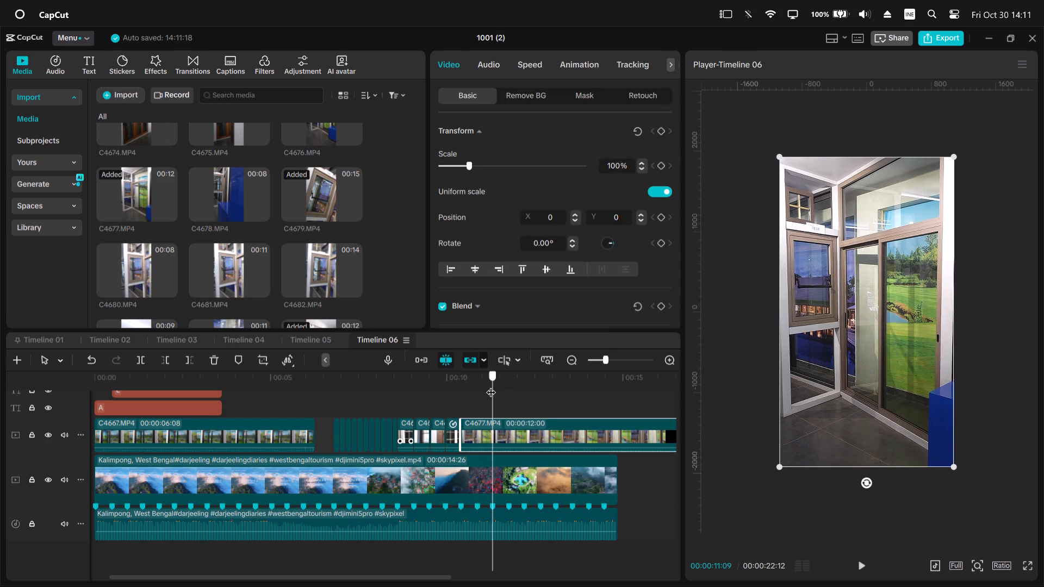
{"action": "left_click_drag", "start_coordinate": [491, 385], "coordinate": [477, 394]}
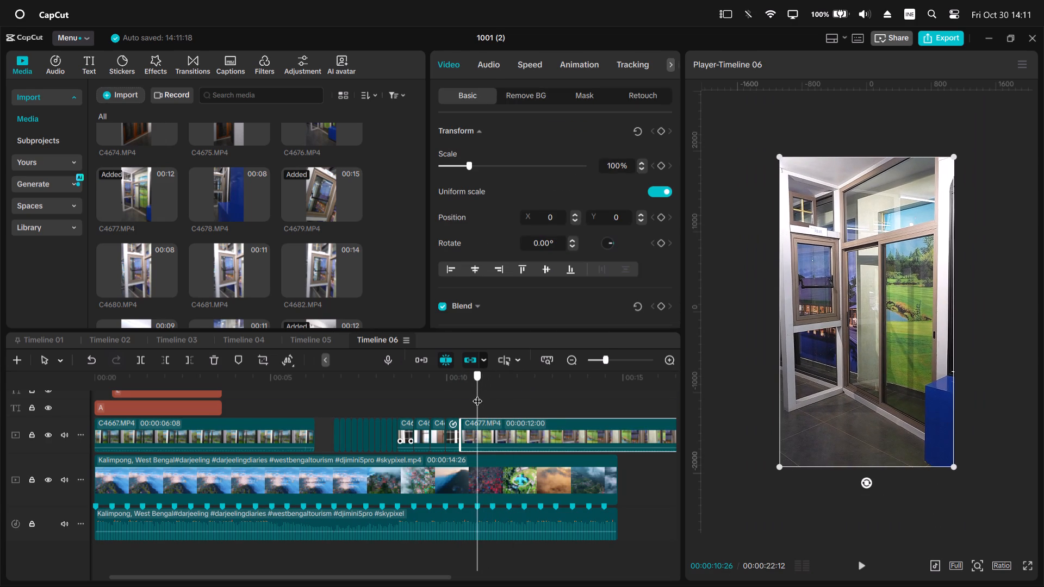
{"action": "left_click_drag", "start_coordinate": [477, 394], "coordinate": [511, 407]}
{"action": "key", "text": "q"}
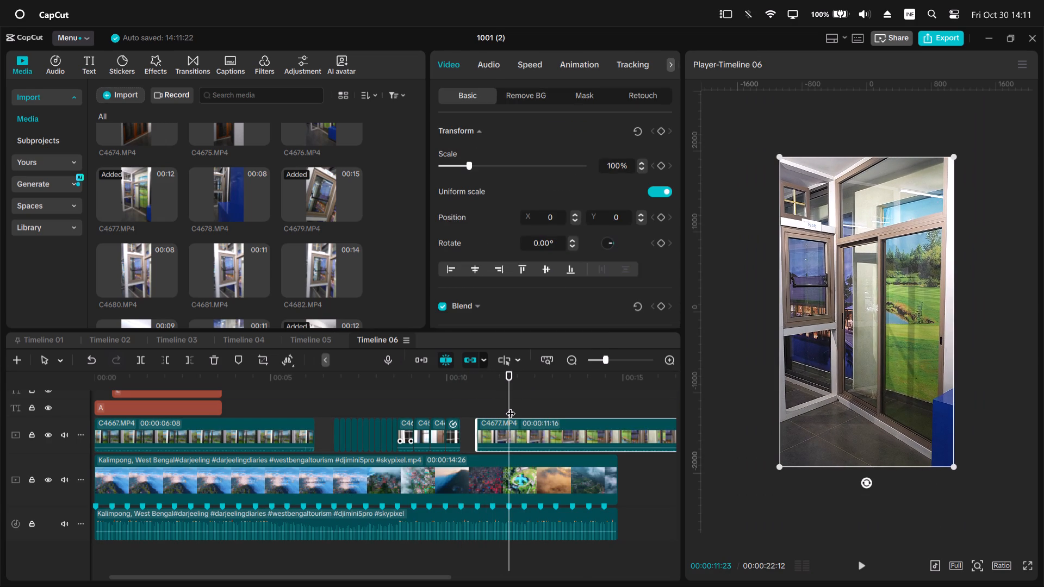
{"action": "key", "text": "w"}
{"action": "left_click_drag", "start_coordinate": [498, 423], "coordinate": [481, 429]}
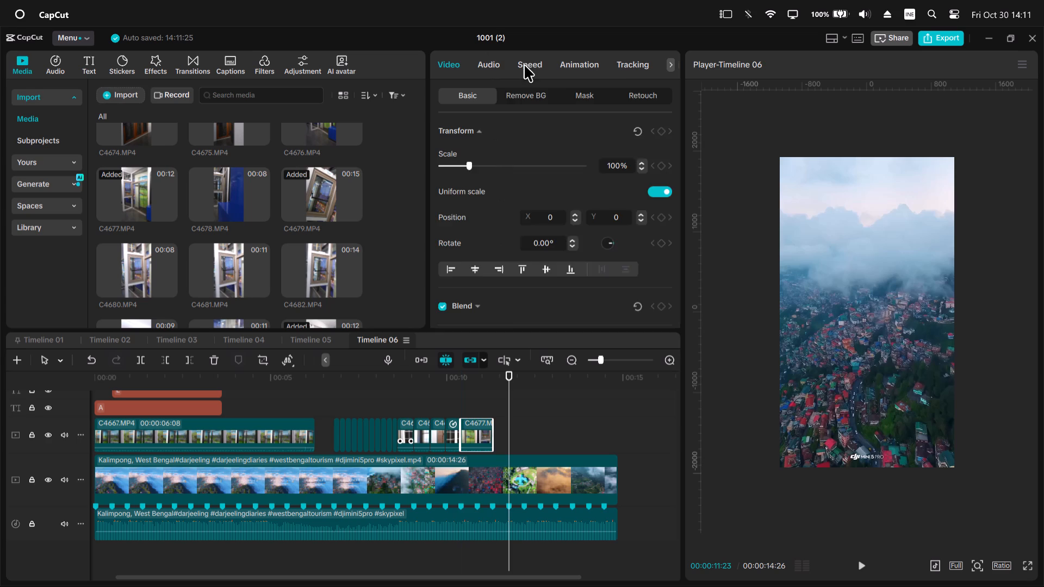
Speed up C4677 to 1.93x with a 0.5 s duration, ending it at the beat marker near 00:00:10:26.
{"action": "left_click", "coordinate": [524, 65]}
{"action": "left_click_drag", "start_coordinate": [489, 423], "coordinate": [476, 424]}
Preview C4672, C4673, C4670 and C4669 in the media library to choose the next showroom clip.
{"action": "scroll", "coordinate": [291, 244], "scroll_direction": "up", "scroll_amount": 2}
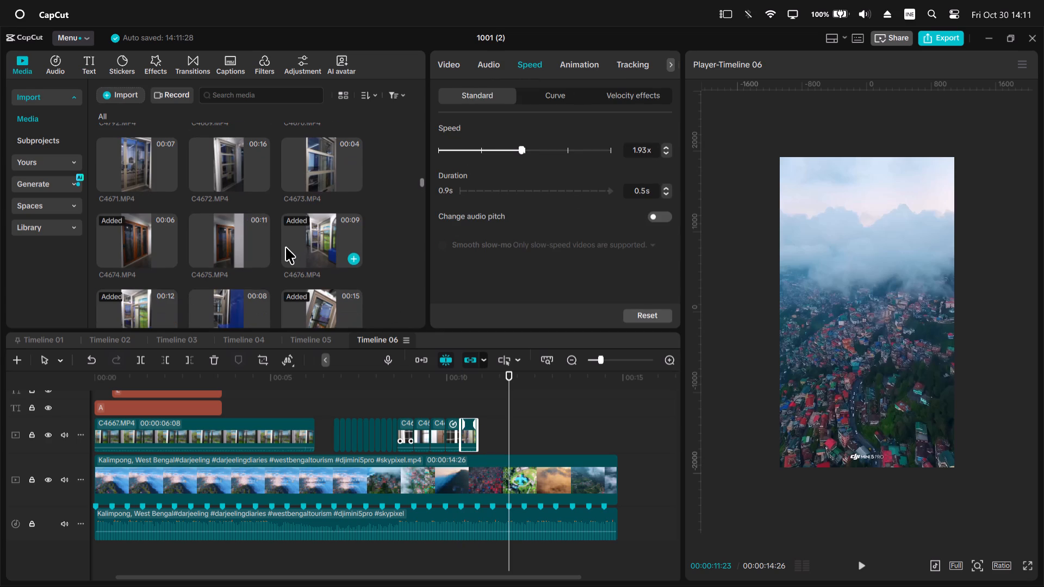
{"action": "scroll", "coordinate": [244, 247], "scroll_direction": "up", "scroll_amount": 1}
{"action": "left_click", "coordinate": [244, 244]}
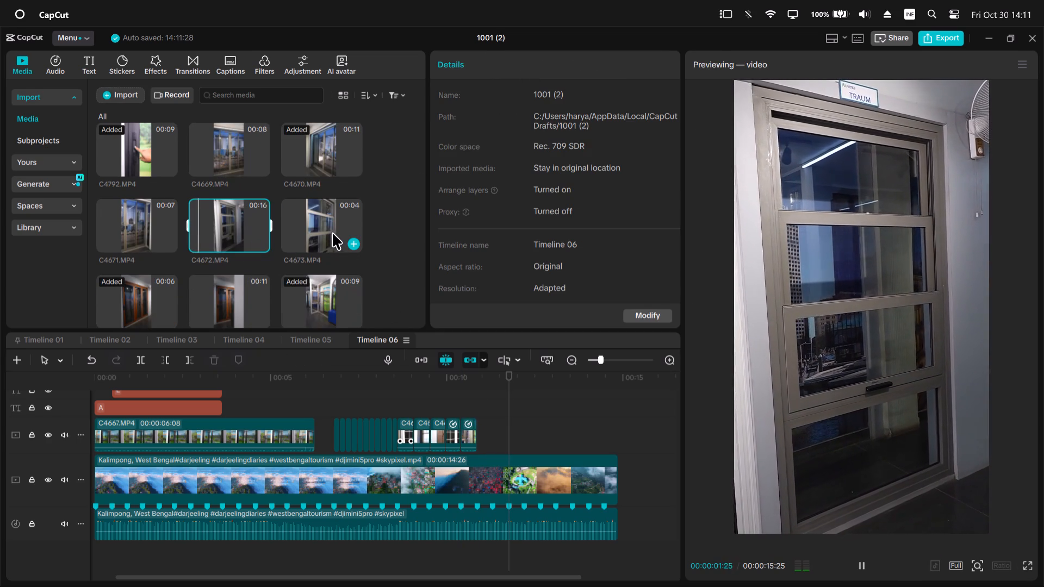
{"action": "key", "text": "space"}
{"action": "left_click", "coordinate": [331, 231]}
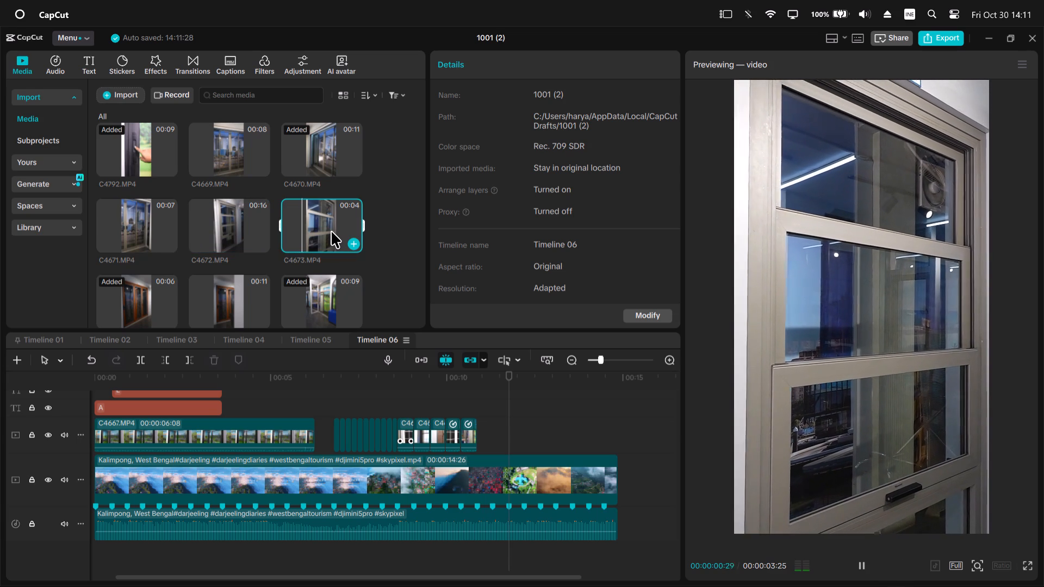
{"action": "key", "text": "space"}
{"action": "key", "text": "space"}
{"action": "key", "text": "space"}
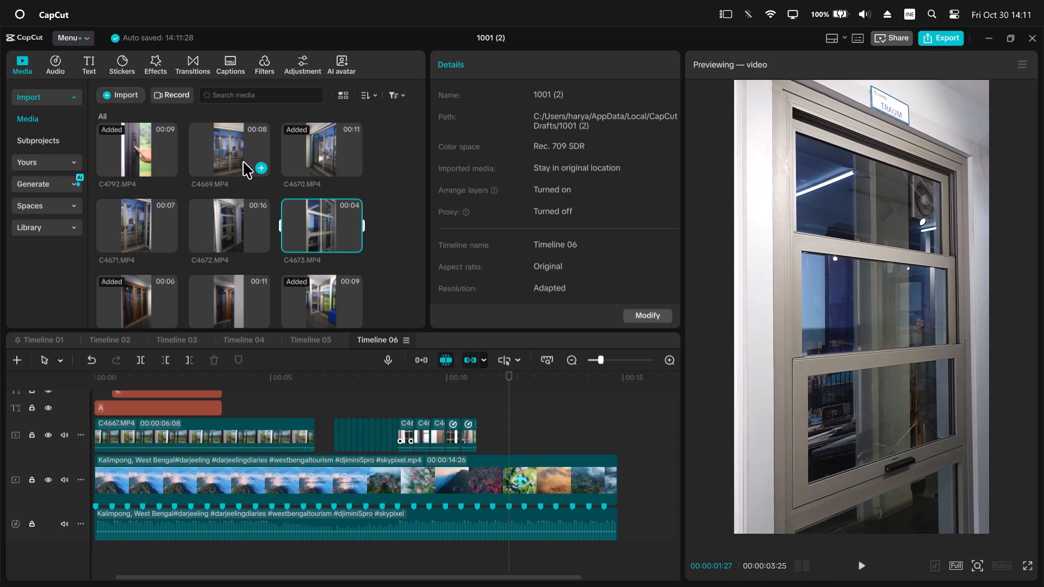
{"action": "left_click", "coordinate": [309, 151]}
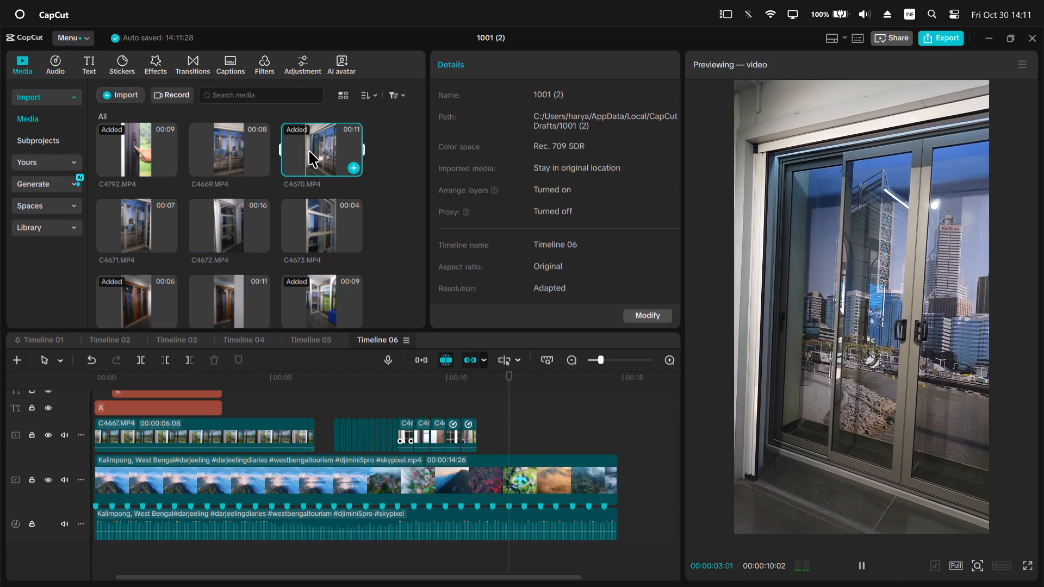
{"action": "key", "text": "space"}
{"action": "left_click", "coordinate": [239, 151]}
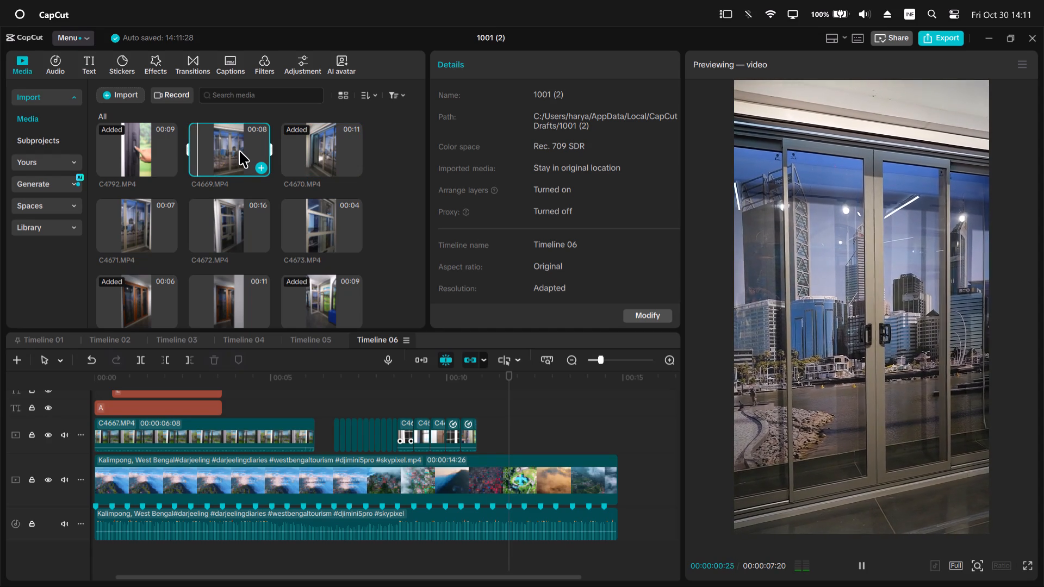
{"action": "key", "text": "space"}
{"action": "left_click", "coordinate": [313, 160]}
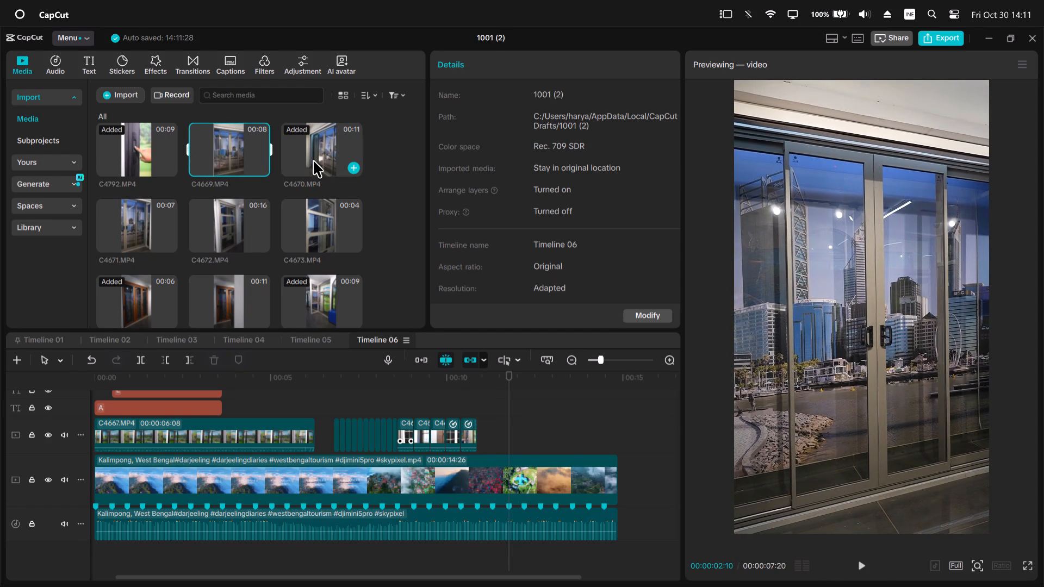
{"action": "key", "text": "space"}
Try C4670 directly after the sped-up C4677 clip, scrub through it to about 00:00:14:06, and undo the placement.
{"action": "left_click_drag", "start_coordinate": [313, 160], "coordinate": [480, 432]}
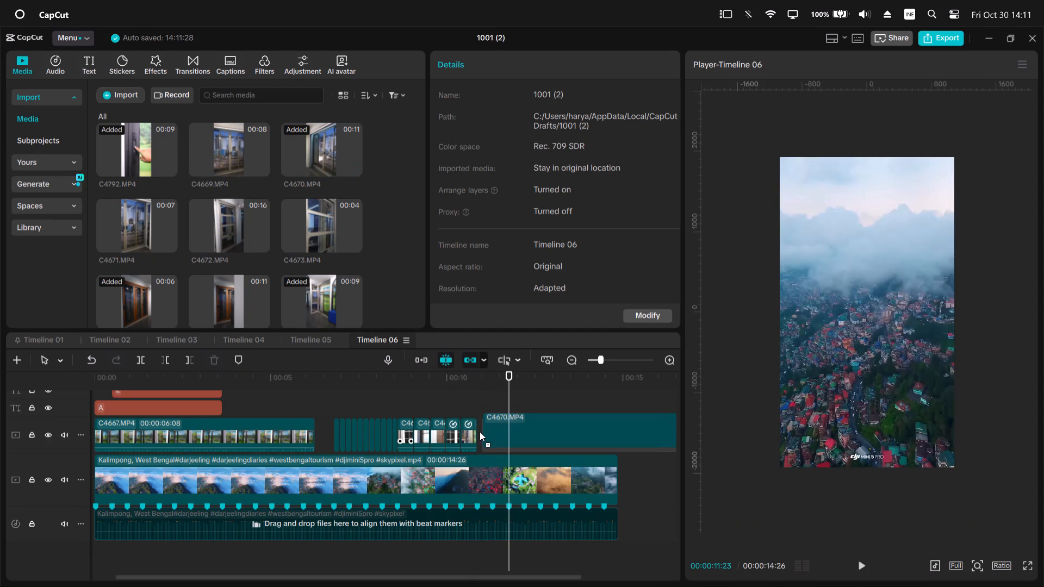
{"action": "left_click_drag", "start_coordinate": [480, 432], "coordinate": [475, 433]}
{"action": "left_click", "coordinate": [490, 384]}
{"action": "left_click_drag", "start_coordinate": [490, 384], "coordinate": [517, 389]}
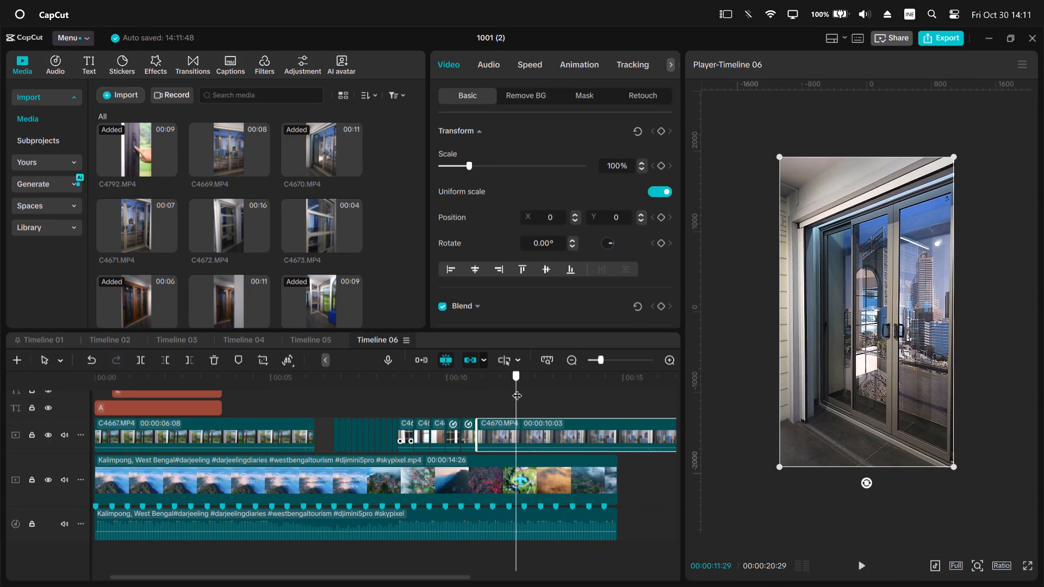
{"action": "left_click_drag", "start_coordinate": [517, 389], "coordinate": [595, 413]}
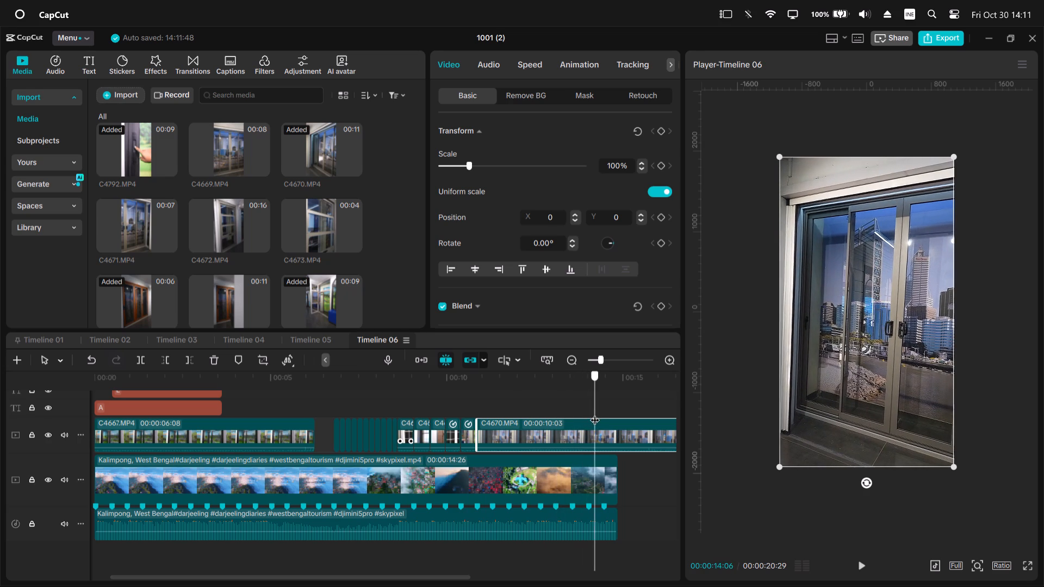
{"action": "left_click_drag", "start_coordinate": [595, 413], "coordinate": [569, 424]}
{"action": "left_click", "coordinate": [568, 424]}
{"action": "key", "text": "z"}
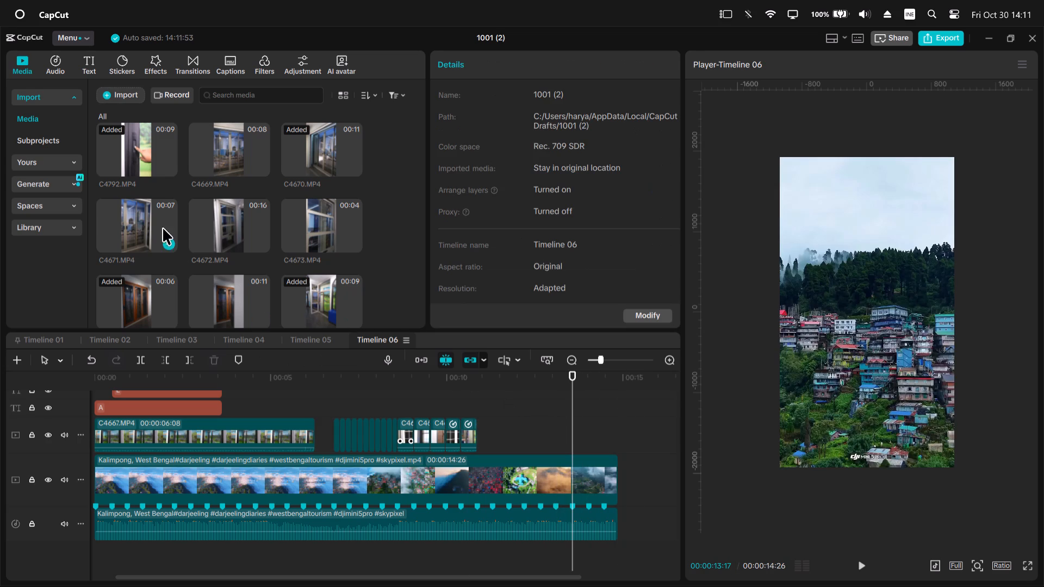
Preview C4671 from the media library, and place C4669 directly after the sped-up C4677 clip.
{"action": "left_click", "coordinate": [154, 221]}
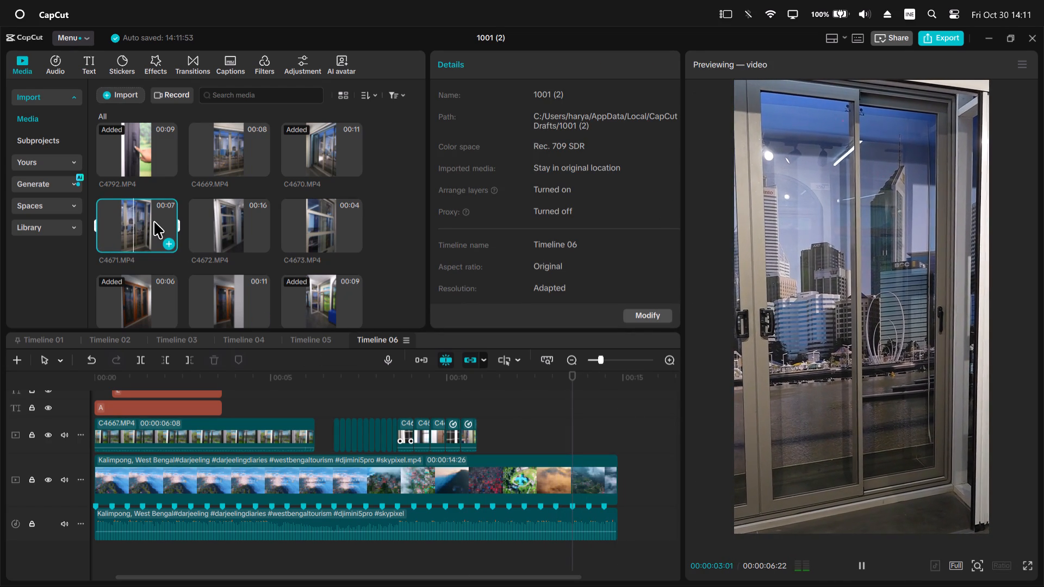
{"action": "scroll", "coordinate": [156, 221], "scroll_direction": "up", "scroll_amount": 1}
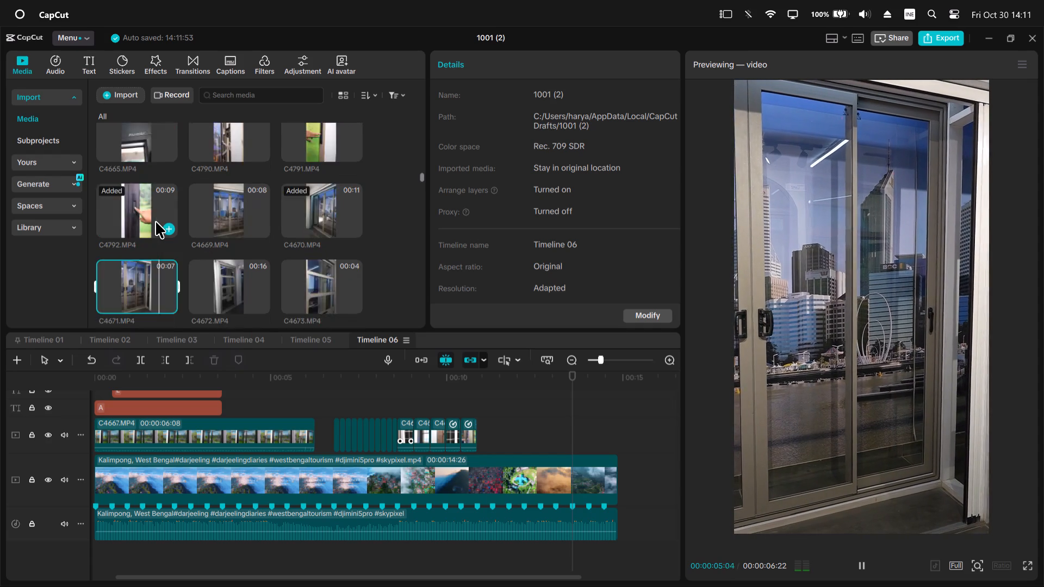
{"action": "scroll", "coordinate": [156, 221], "scroll_direction": "up", "scroll_amount": 2}
{"action": "scroll", "coordinate": [164, 236], "scroll_direction": "down", "scroll_amount": 1}
{"action": "left_click", "coordinate": [227, 272]}
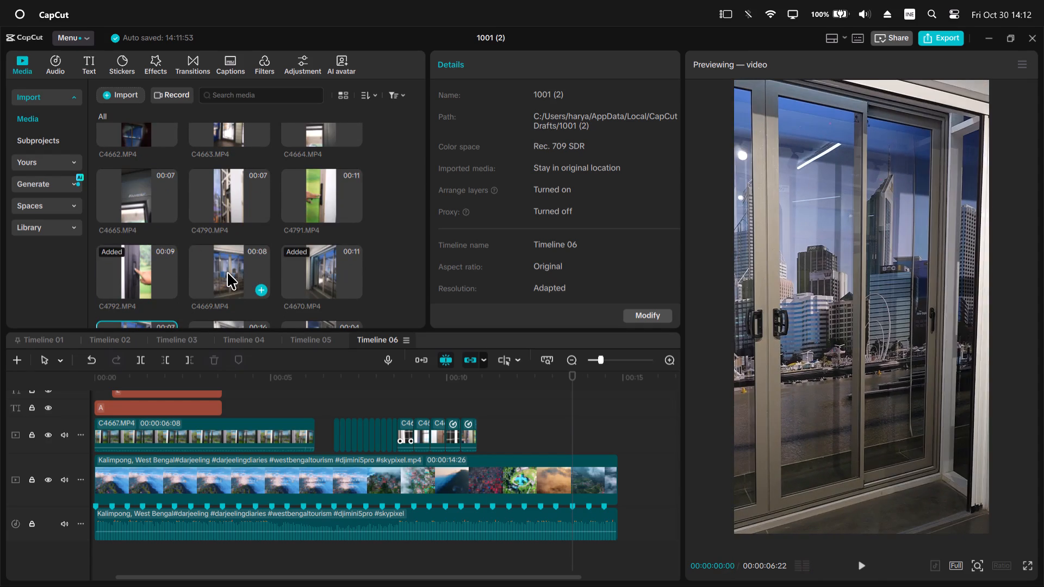
{"action": "key", "text": "space"}
{"action": "left_click_drag", "start_coordinate": [227, 272], "coordinate": [468, 438]}
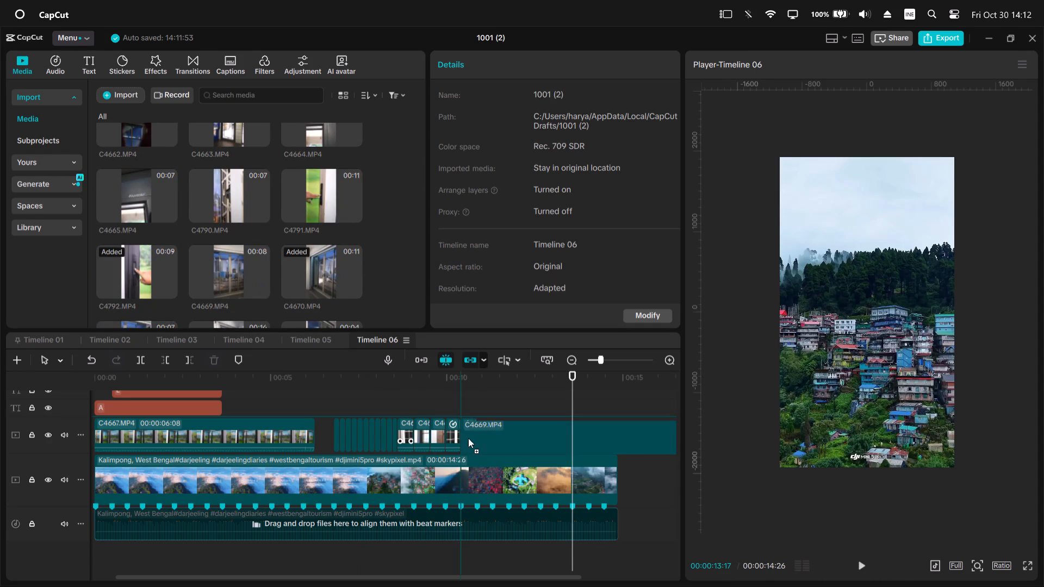
{"action": "left_click_drag", "start_coordinate": [468, 438], "coordinate": [479, 438]}
Trim C4669's end to the first beat marker after its start at 00:00:10:26.
{"action": "left_click", "coordinate": [475, 388]}
{"action": "left_click_drag", "start_coordinate": [475, 386], "coordinate": [481, 390]}
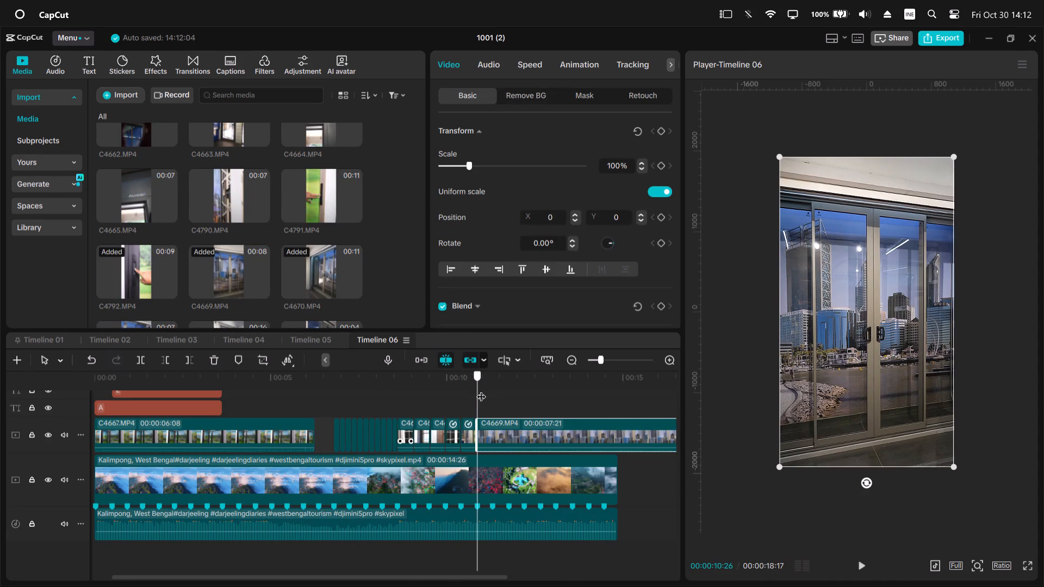
{"action": "left_click_drag", "start_coordinate": [481, 390], "coordinate": [463, 396]}
{"action": "key", "text": "w"}
{"action": "key", "text": "space"}
{"action": "key", "text": "space"}
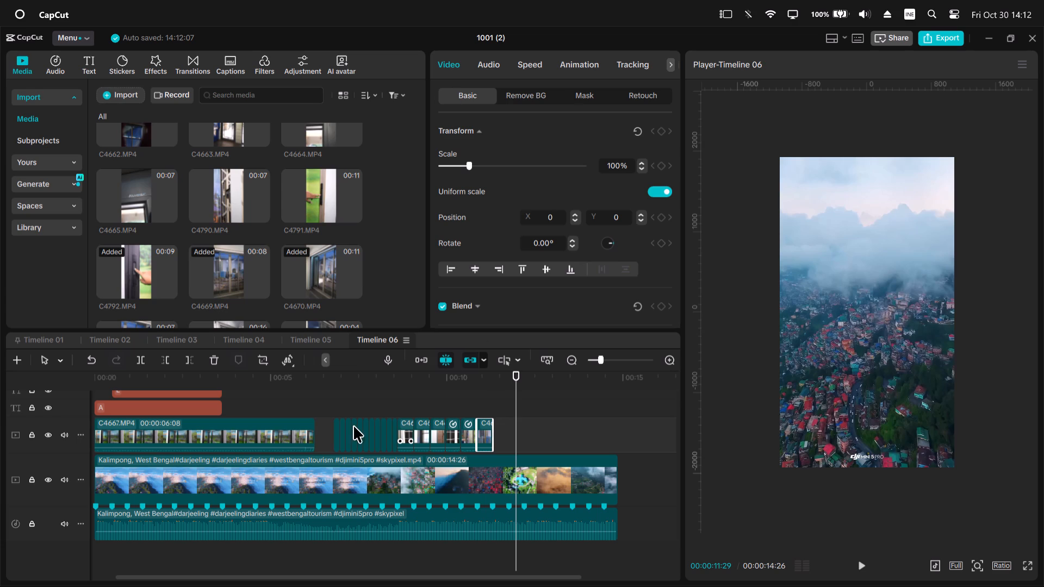
Select all the ALUVENTA letter text clips together and enable a shadow on them.
{"action": "scroll", "coordinate": [382, 426], "scroll_direction": "down", "scroll_amount": 4, "text": "ctrl"}
{"action": "left_click_drag", "start_coordinate": [385, 391], "coordinate": [0, 317]}
{"action": "left_click_drag", "start_coordinate": [245, 380], "coordinate": [29, 360]}
{"action": "key", "text": "space"}
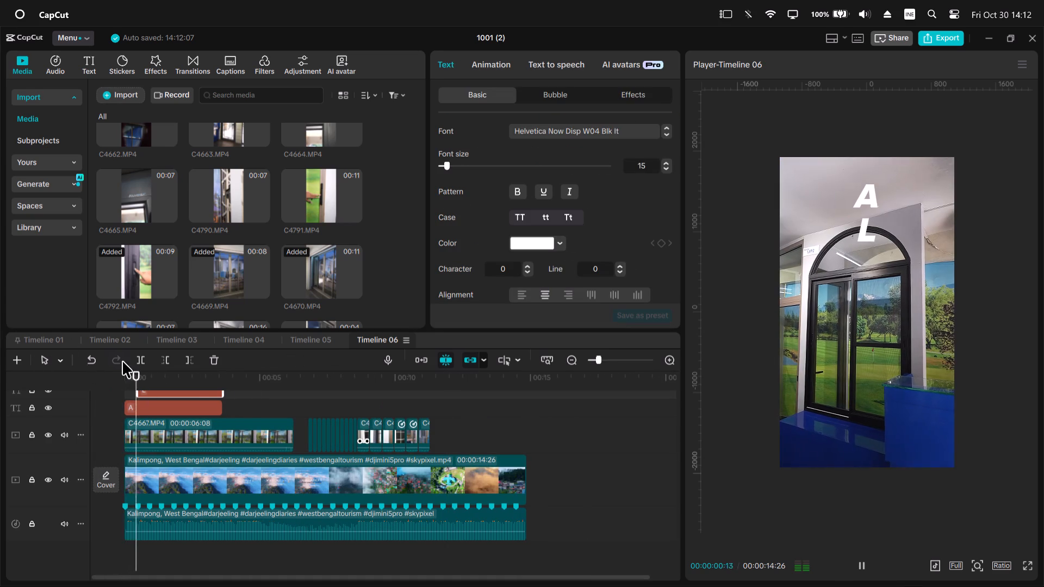
{"action": "key", "text": "space"}
{"action": "scroll", "coordinate": [290, 409], "scroll_direction": "up", "scroll_amount": 13}
{"action": "left_click_drag", "start_coordinate": [338, 413], "coordinate": [158, 426]}
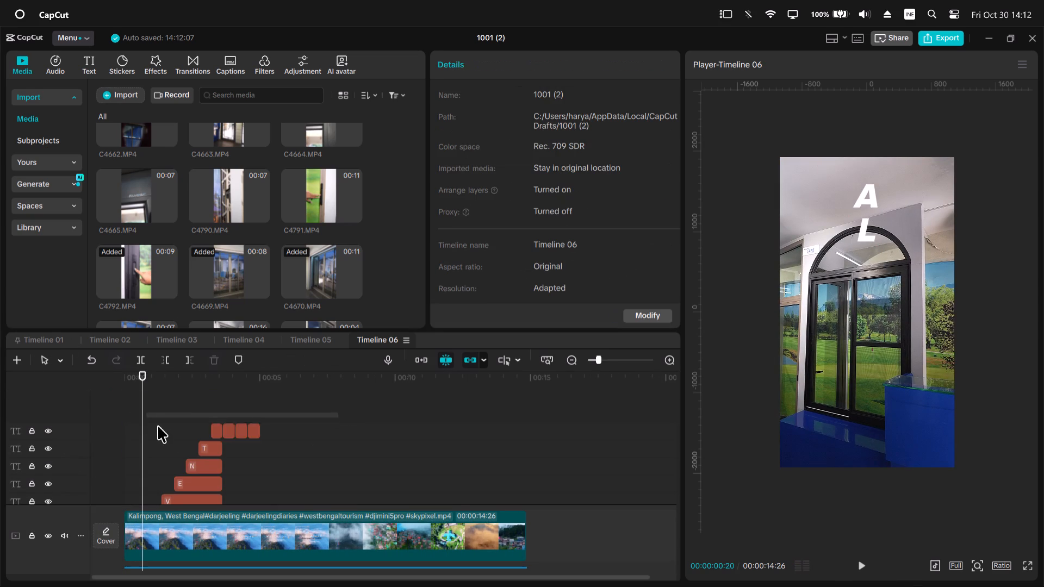
{"action": "left_click_drag", "start_coordinate": [158, 426], "coordinate": [133, 465]}
{"action": "scroll", "coordinate": [169, 434], "scroll_direction": "down", "scroll_amount": 6}
{"action": "scroll", "coordinate": [470, 172], "scroll_direction": "down", "scroll_amount": 4}
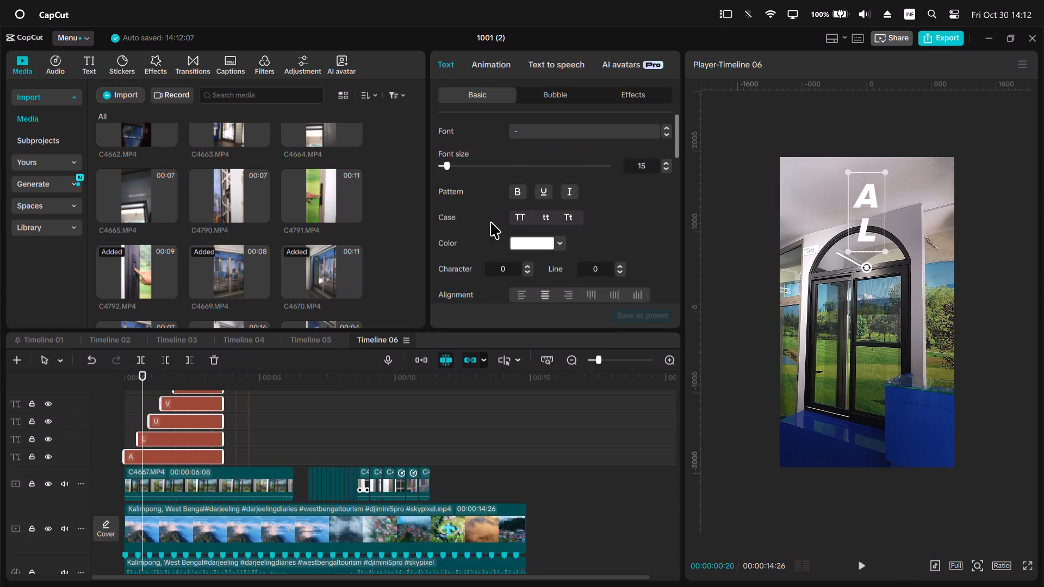
{"action": "scroll", "coordinate": [490, 222], "scroll_direction": "down", "scroll_amount": 20}
{"action": "scroll", "coordinate": [490, 222], "scroll_direction": "down", "scroll_amount": 13}
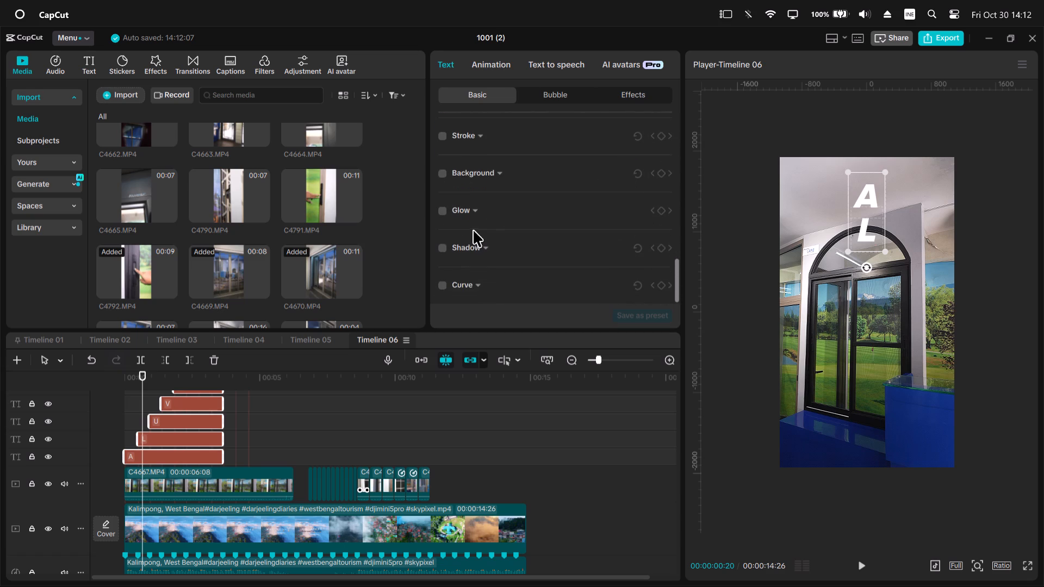
{"action": "left_click", "coordinate": [441, 247]}
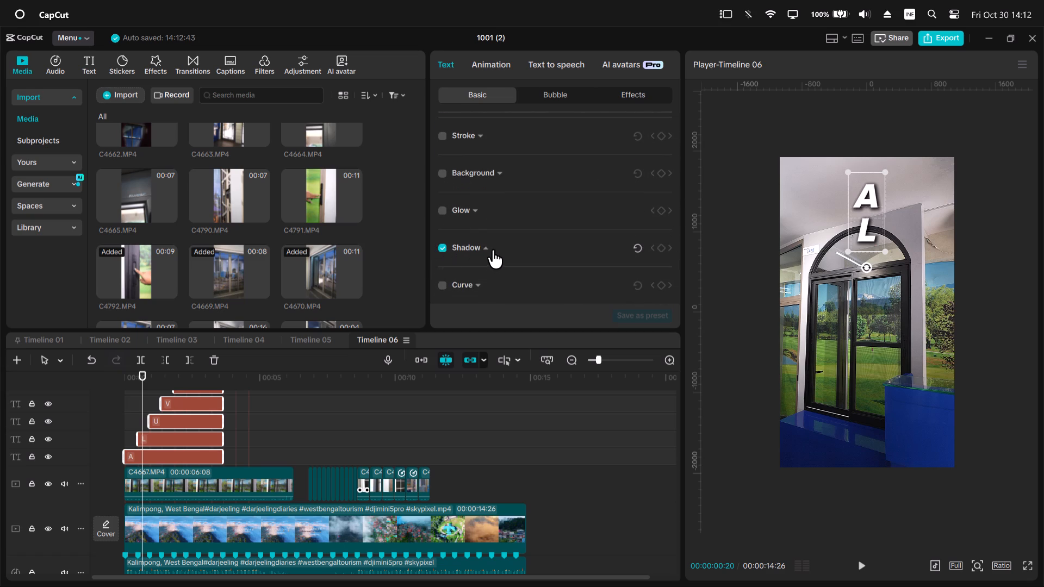
{"action": "scroll", "coordinate": [486, 262], "scroll_direction": "down", "scroll_amount": 8}
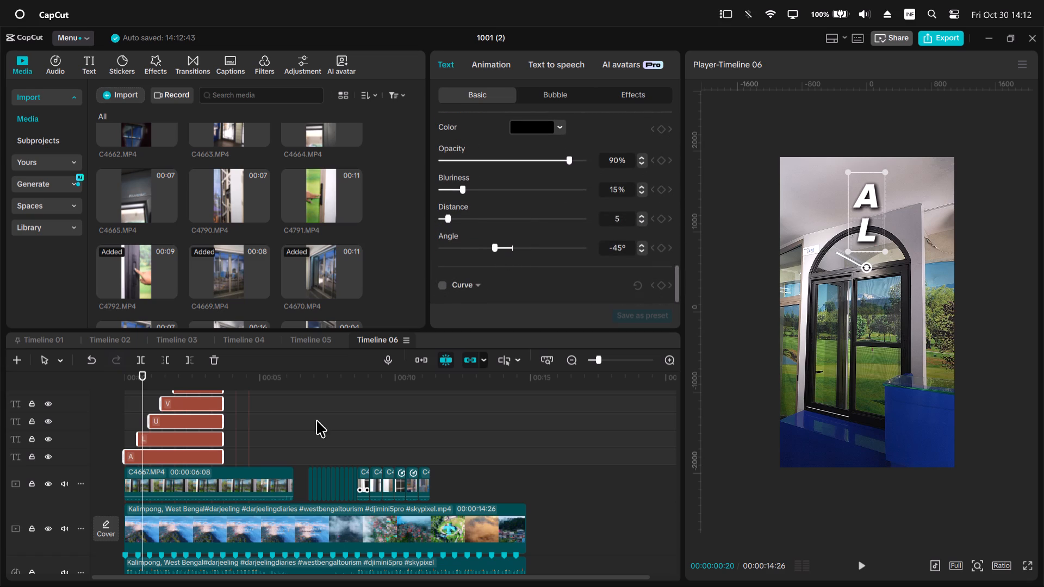
Set the ALUVENTA letters' shadow to 51% opacity, 11% blurriness and a distance of 25, and deselect the letters.
{"action": "left_click", "coordinate": [216, 383]}
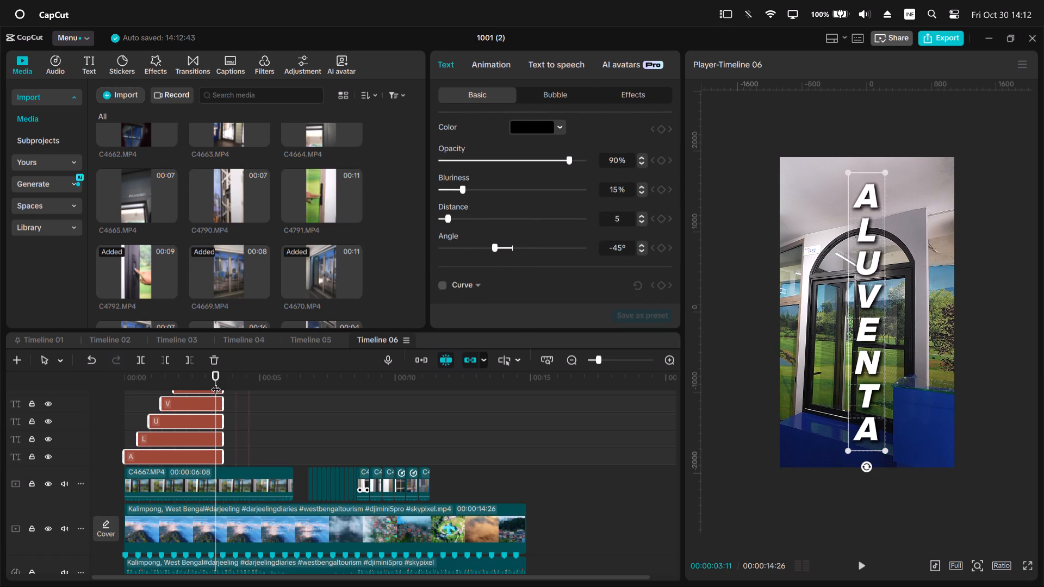
{"action": "scroll", "coordinate": [541, 223], "scroll_direction": "up", "scroll_amount": 3}
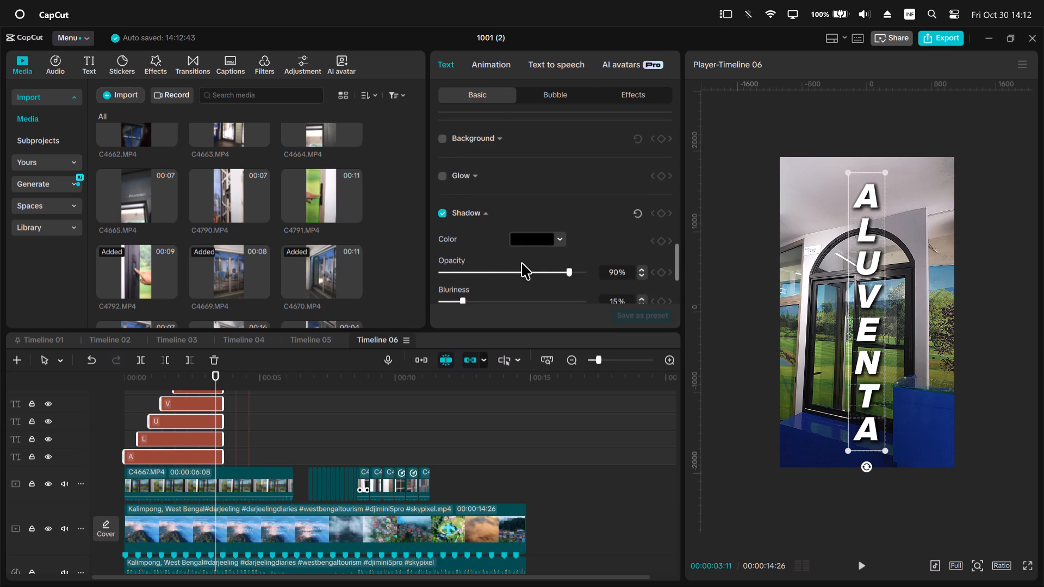
{"action": "scroll", "coordinate": [521, 263], "scroll_direction": "down", "scroll_amount": 2}
{"action": "left_click_drag", "start_coordinate": [468, 234], "coordinate": [482, 239]}
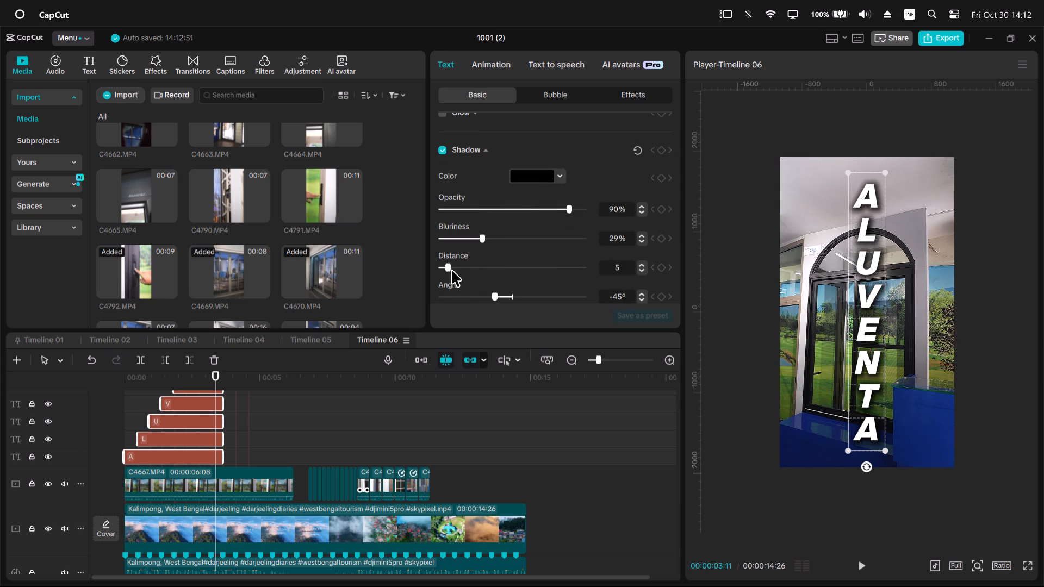
{"action": "left_click_drag", "start_coordinate": [450, 270], "coordinate": [478, 276]}
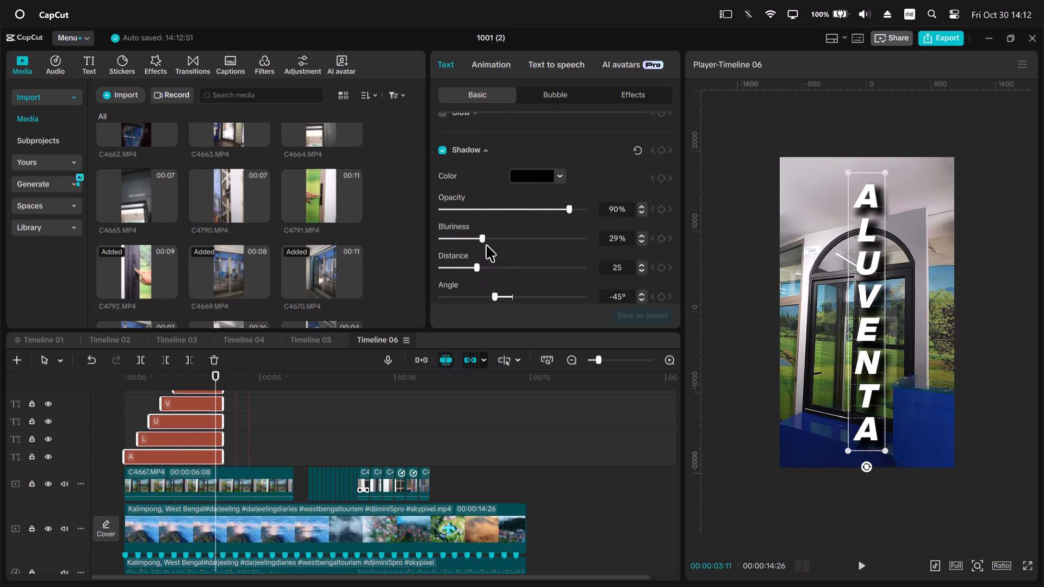
{"action": "left_click_drag", "start_coordinate": [482, 239], "coordinate": [456, 240]}
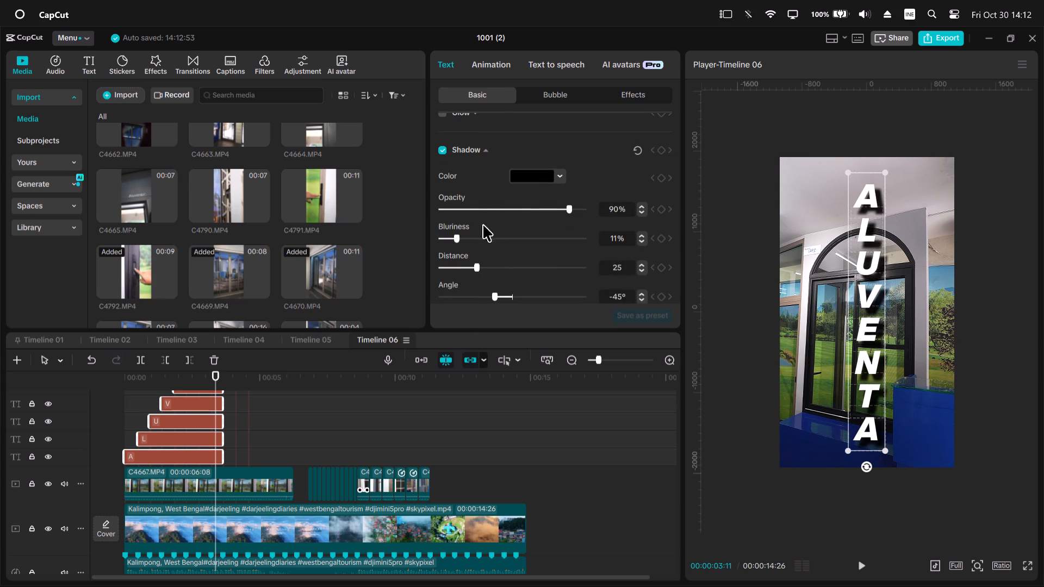
{"action": "left_click", "coordinate": [502, 207]}
{"action": "left_click_drag", "start_coordinate": [502, 207], "coordinate": [513, 209]}
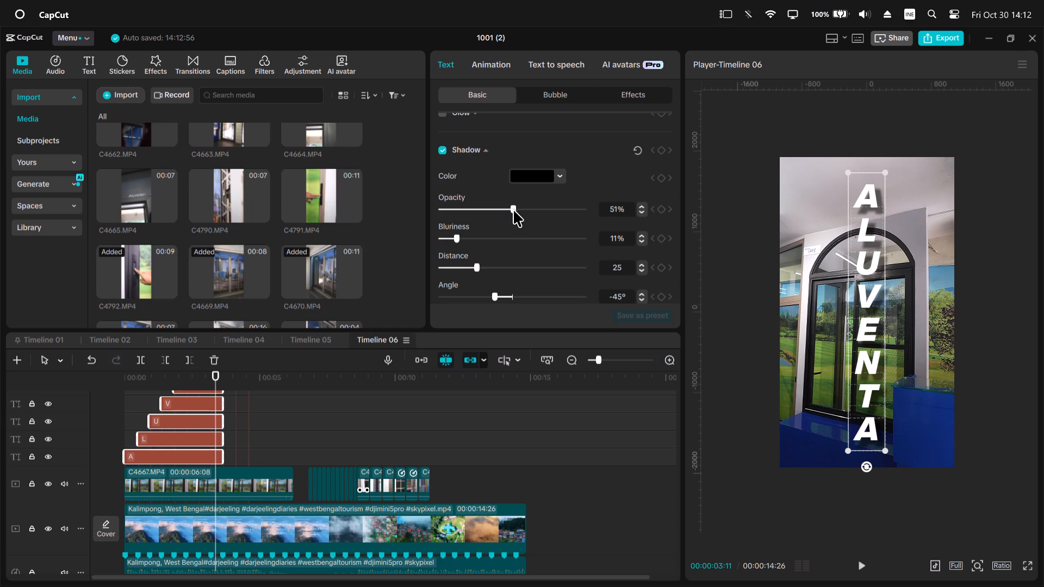
{"action": "left_click", "coordinate": [1009, 265]}
Play back the sequence to review the shadowed ALUVENTA title and the beat-synced clip cuts up to about 00:00:12:29.
{"action": "key", "text": "space"}
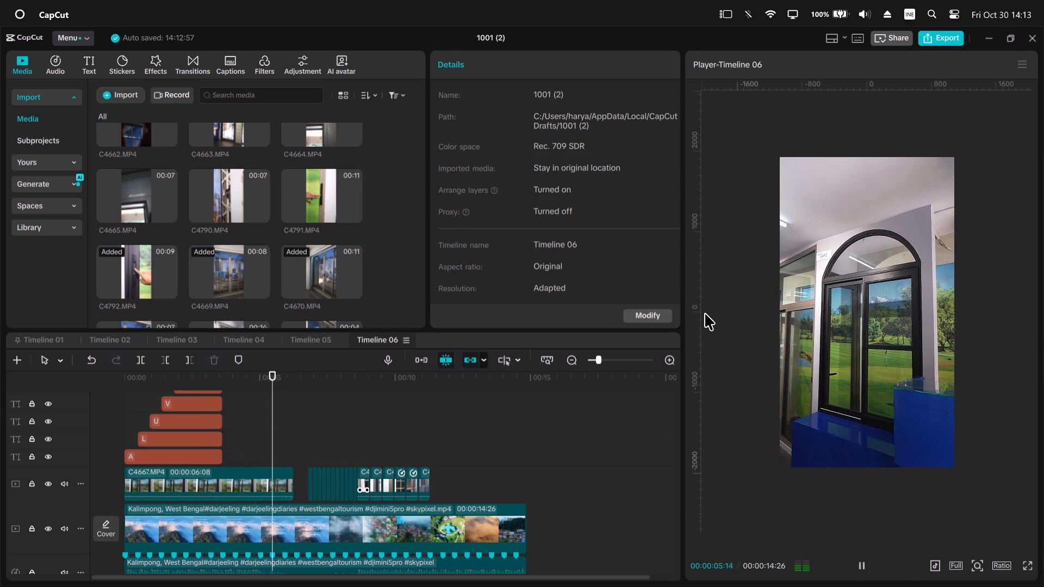
{"action": "scroll", "coordinate": [583, 386], "scroll_direction": "up", "scroll_amount": 2}
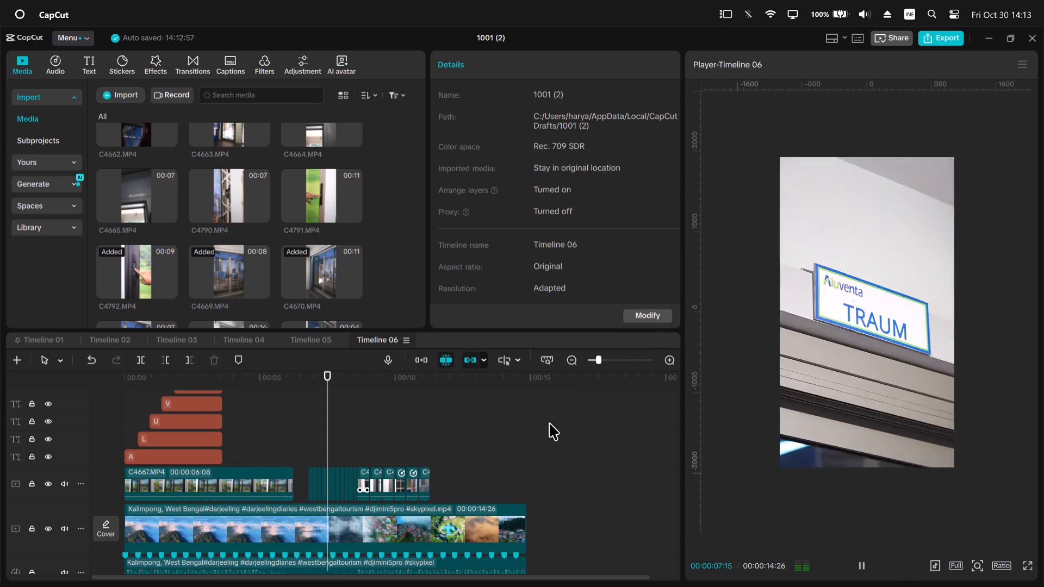
{"action": "scroll", "coordinate": [546, 424], "scroll_direction": "up", "scroll_amount": 4}
{"action": "key", "text": "space"}
{"action": "scroll", "coordinate": [338, 447], "scroll_direction": "up", "scroll_amount": 2}
{"action": "left_click", "coordinate": [181, 370]}
{"action": "key", "text": "space"}
{"action": "left_click", "coordinate": [195, 390]}
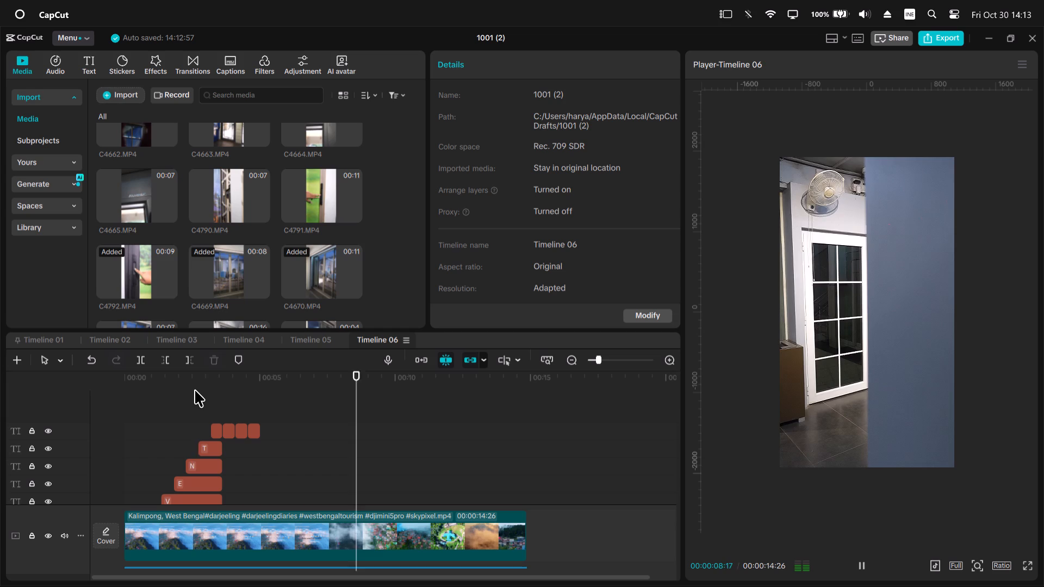
{"action": "key", "text": "space"}
{"action": "left_click_drag", "start_coordinate": [195, 390], "coordinate": [90, 398]}
{"action": "key", "text": "space"}
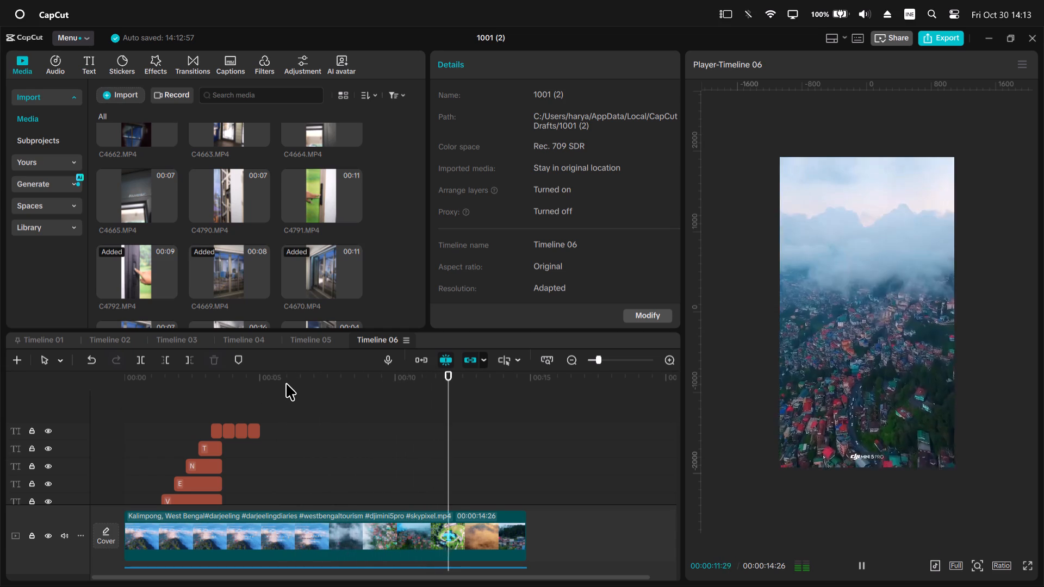
{"action": "key", "text": "space"}
{"action": "key", "text": "space"}
{"action": "key", "text": "space"}
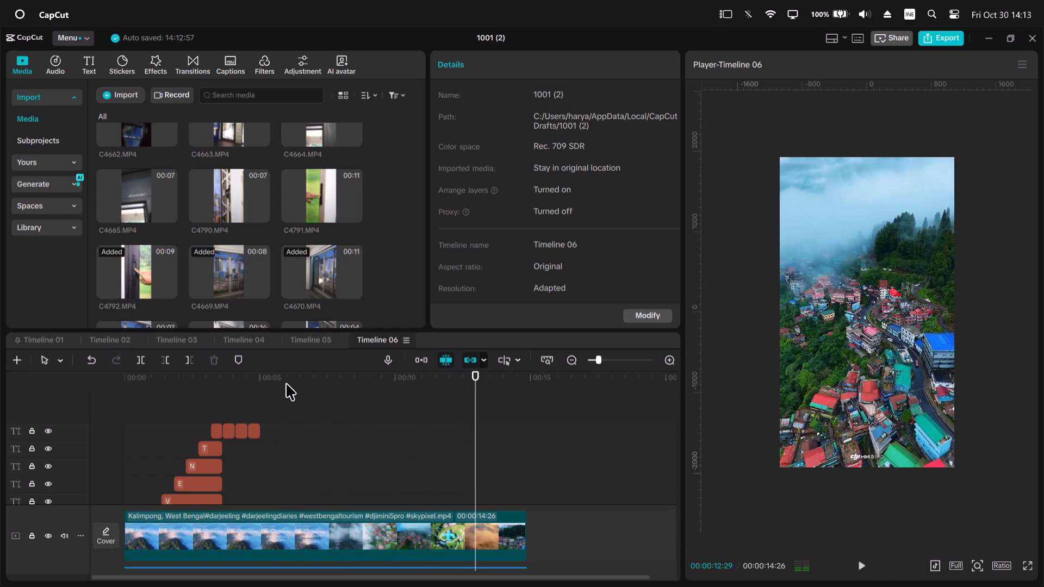